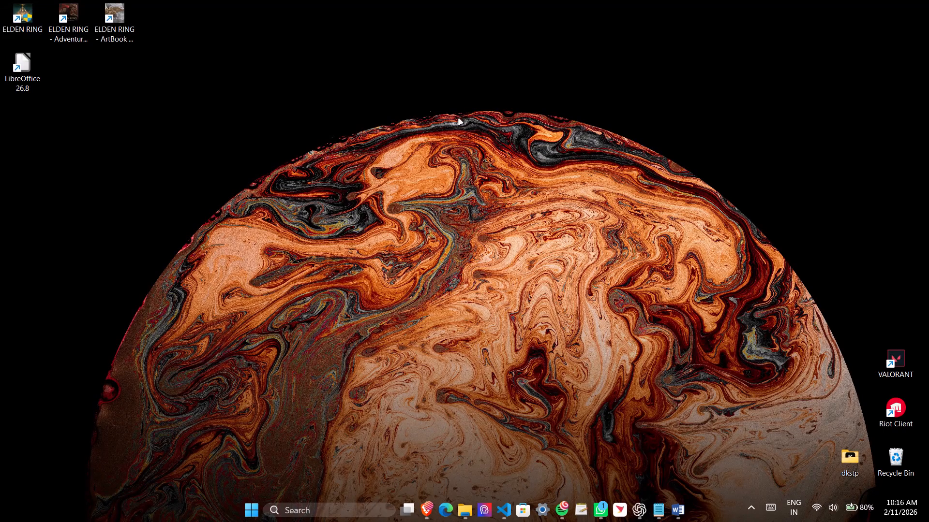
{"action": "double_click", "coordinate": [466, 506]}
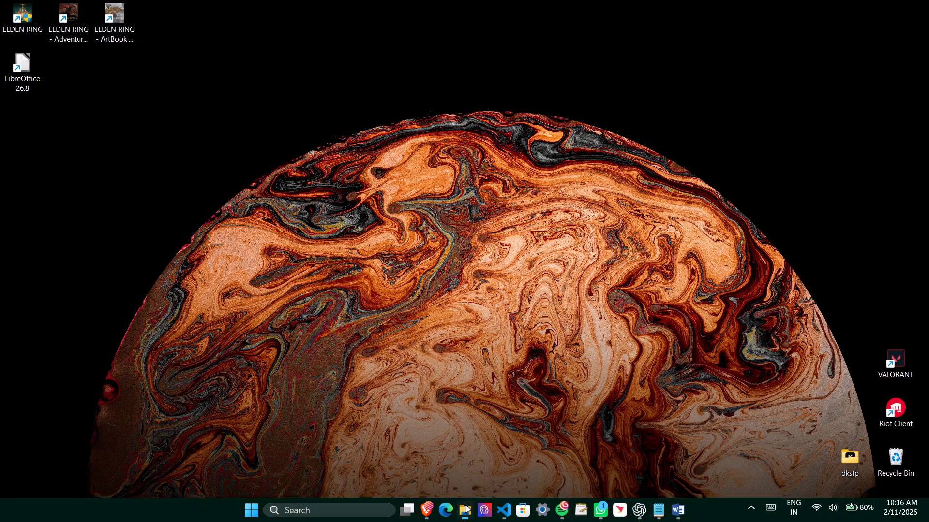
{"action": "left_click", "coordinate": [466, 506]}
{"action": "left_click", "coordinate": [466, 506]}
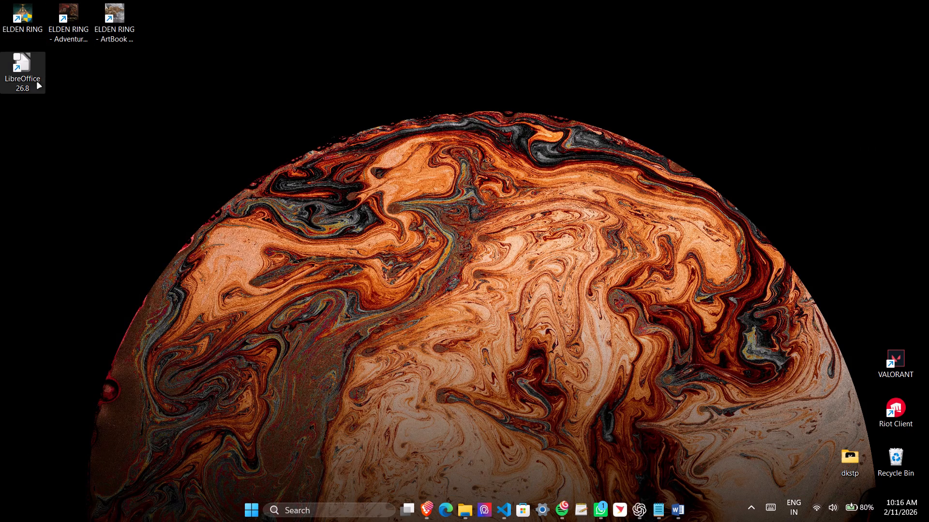
Move the LibreOffice 26.8 desktop shortcut into the dkstp folder.
{"action": "left_click", "coordinate": [32, 70]}
{"action": "left_click_drag", "start_coordinate": [32, 70], "coordinate": [861, 464]}
{"action": "left_click", "coordinate": [782, 375]}
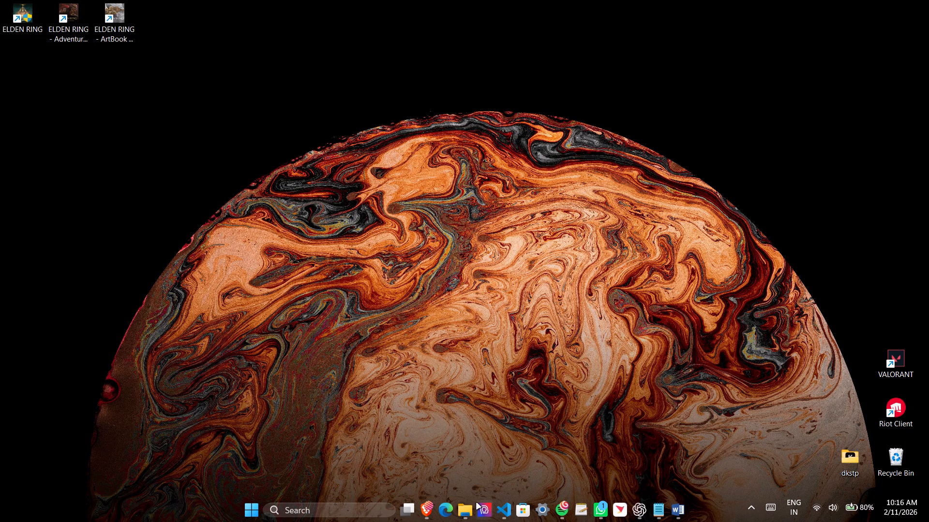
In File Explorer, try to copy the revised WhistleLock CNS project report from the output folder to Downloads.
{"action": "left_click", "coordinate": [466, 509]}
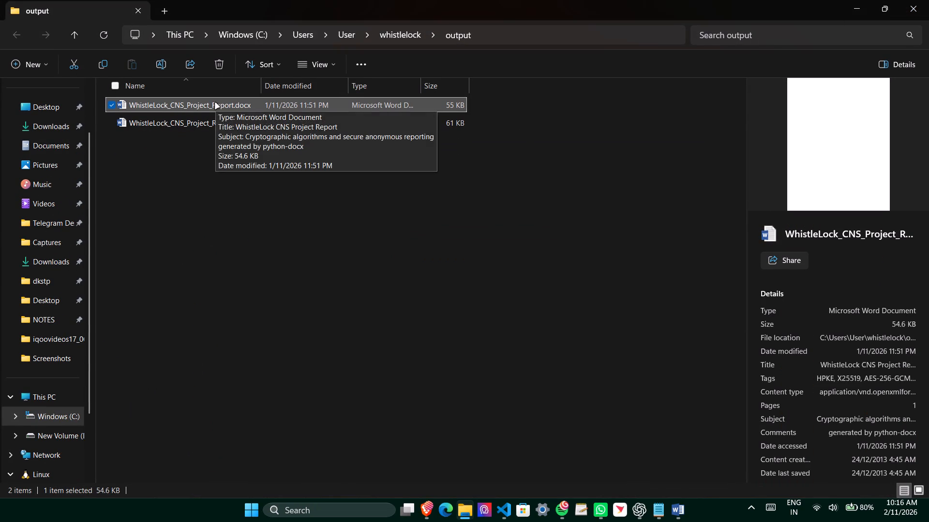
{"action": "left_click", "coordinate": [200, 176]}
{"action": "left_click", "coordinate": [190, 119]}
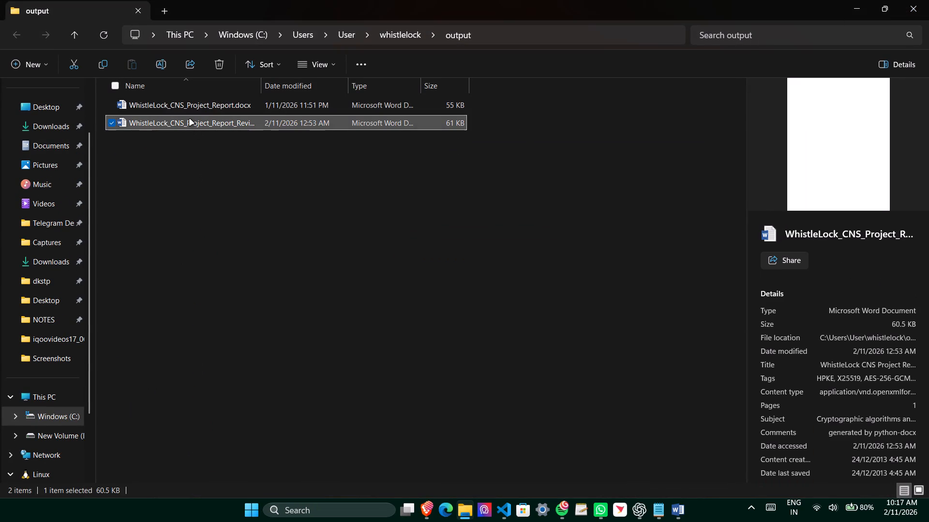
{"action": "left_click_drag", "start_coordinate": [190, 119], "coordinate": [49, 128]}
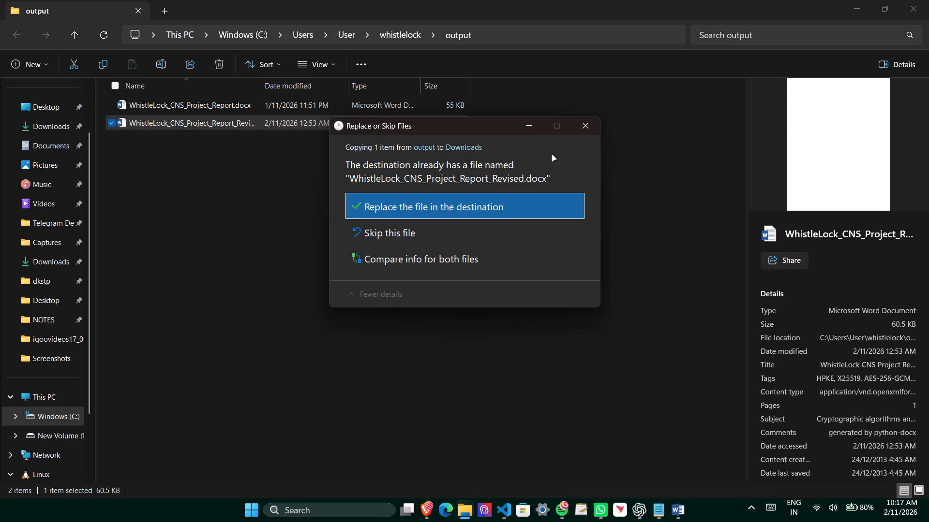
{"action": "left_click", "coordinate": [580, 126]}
Open the Downloads folder.
{"action": "left_click", "coordinate": [61, 124]}
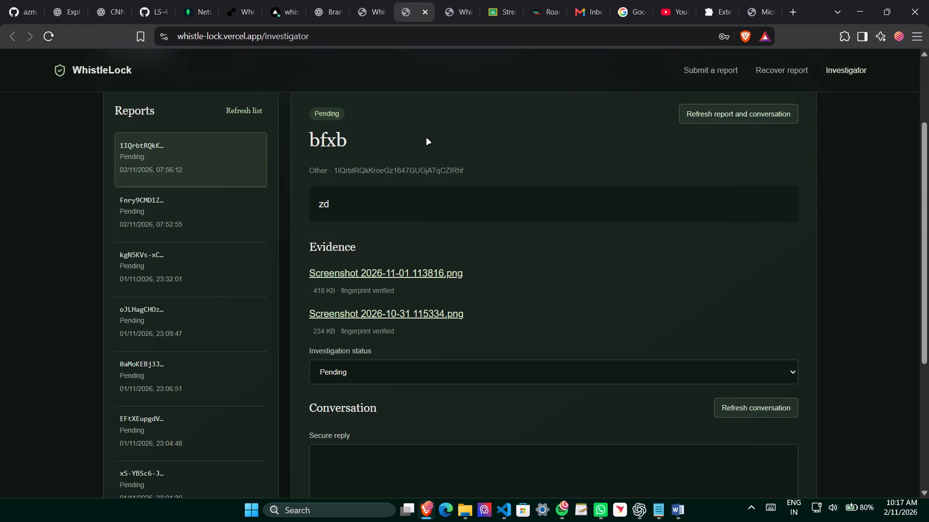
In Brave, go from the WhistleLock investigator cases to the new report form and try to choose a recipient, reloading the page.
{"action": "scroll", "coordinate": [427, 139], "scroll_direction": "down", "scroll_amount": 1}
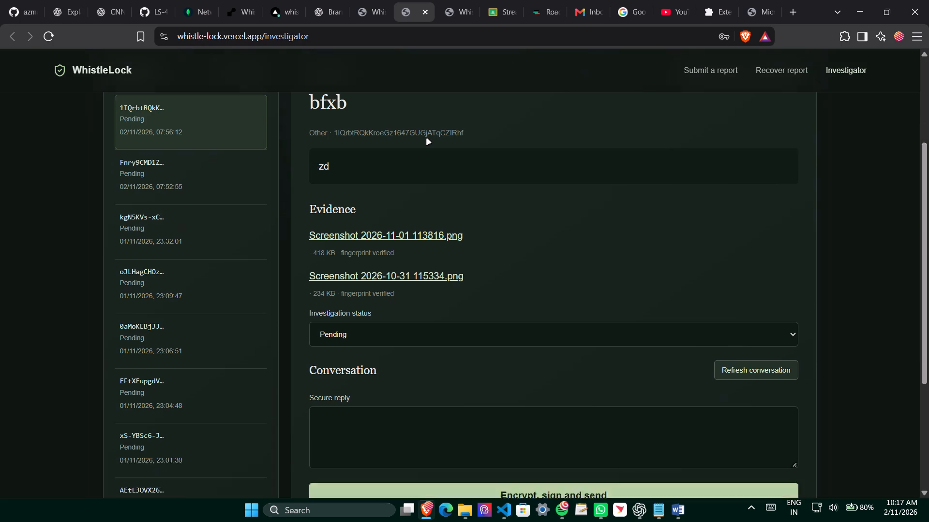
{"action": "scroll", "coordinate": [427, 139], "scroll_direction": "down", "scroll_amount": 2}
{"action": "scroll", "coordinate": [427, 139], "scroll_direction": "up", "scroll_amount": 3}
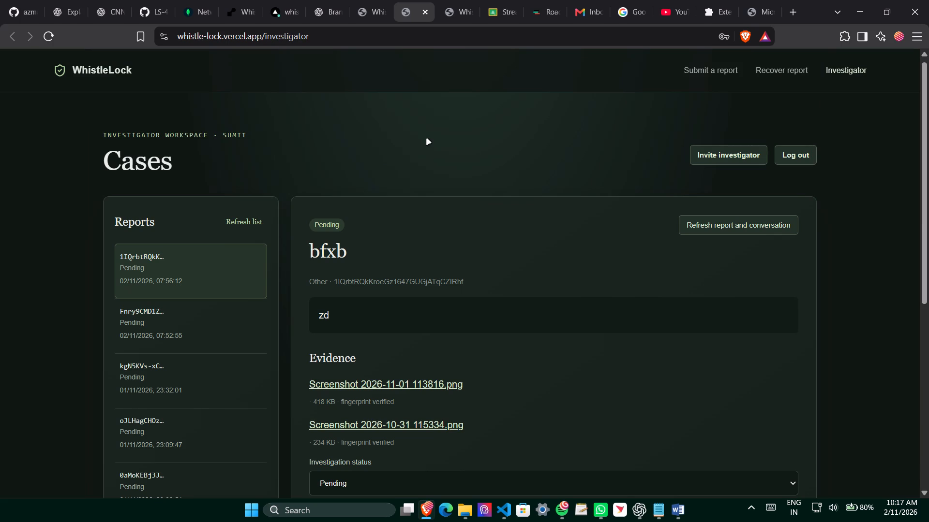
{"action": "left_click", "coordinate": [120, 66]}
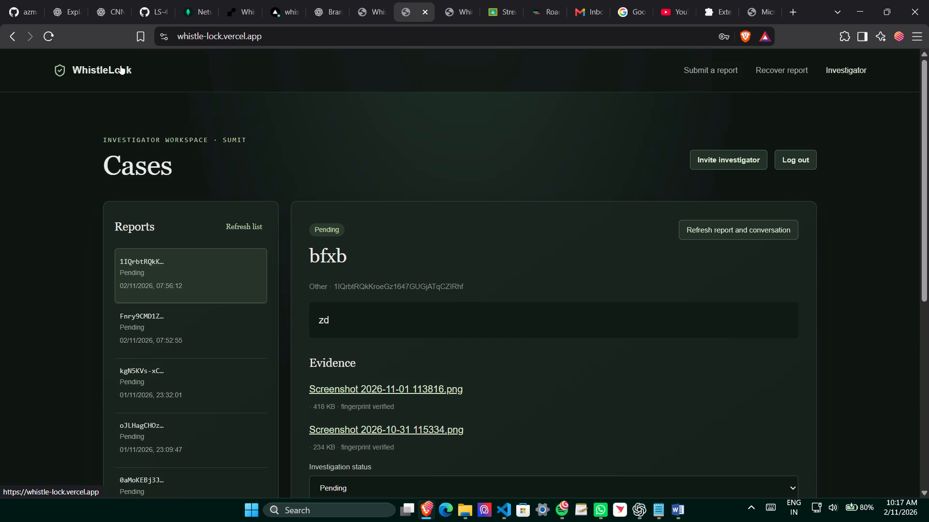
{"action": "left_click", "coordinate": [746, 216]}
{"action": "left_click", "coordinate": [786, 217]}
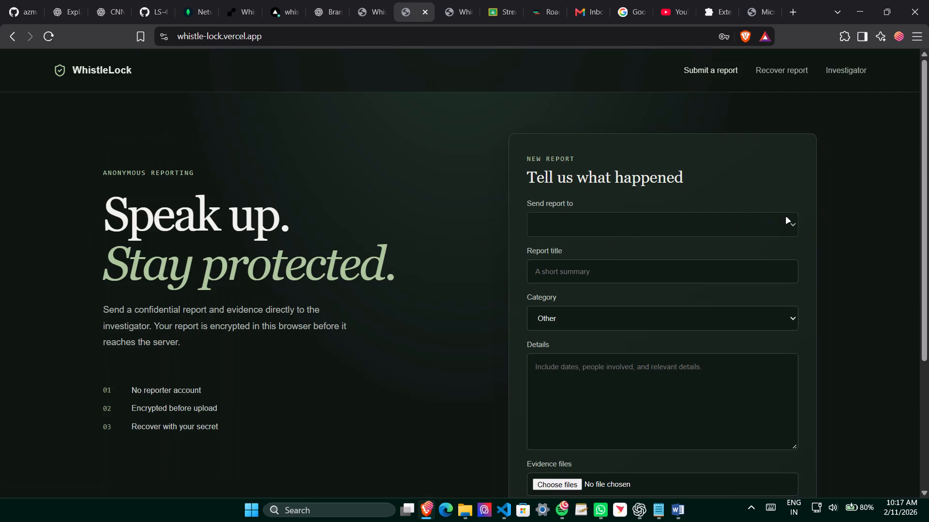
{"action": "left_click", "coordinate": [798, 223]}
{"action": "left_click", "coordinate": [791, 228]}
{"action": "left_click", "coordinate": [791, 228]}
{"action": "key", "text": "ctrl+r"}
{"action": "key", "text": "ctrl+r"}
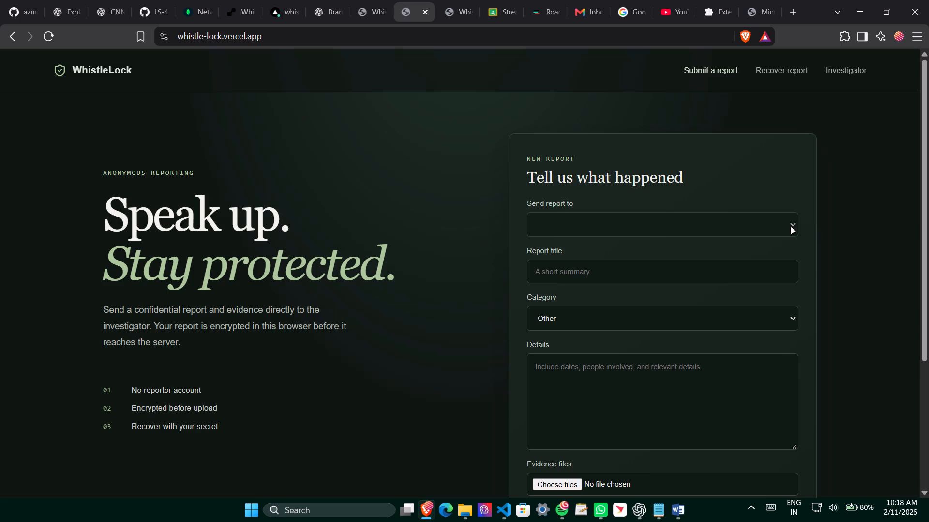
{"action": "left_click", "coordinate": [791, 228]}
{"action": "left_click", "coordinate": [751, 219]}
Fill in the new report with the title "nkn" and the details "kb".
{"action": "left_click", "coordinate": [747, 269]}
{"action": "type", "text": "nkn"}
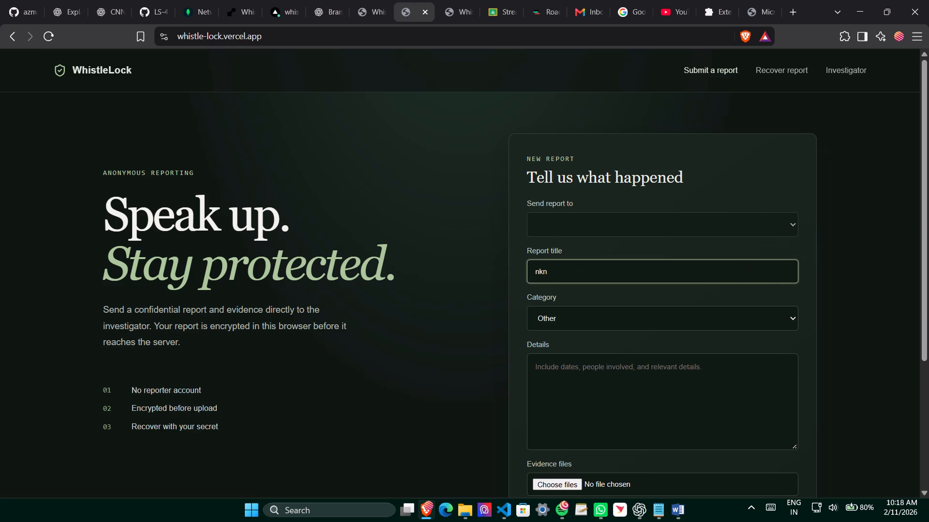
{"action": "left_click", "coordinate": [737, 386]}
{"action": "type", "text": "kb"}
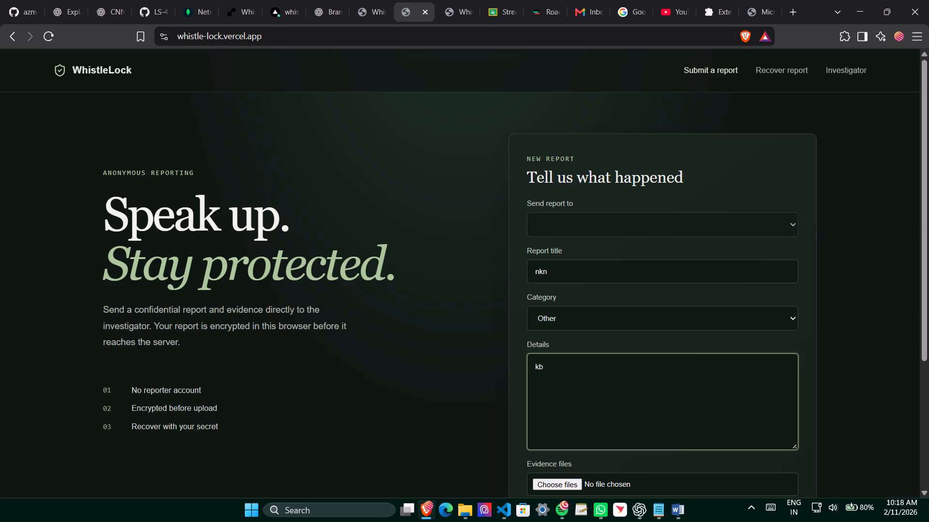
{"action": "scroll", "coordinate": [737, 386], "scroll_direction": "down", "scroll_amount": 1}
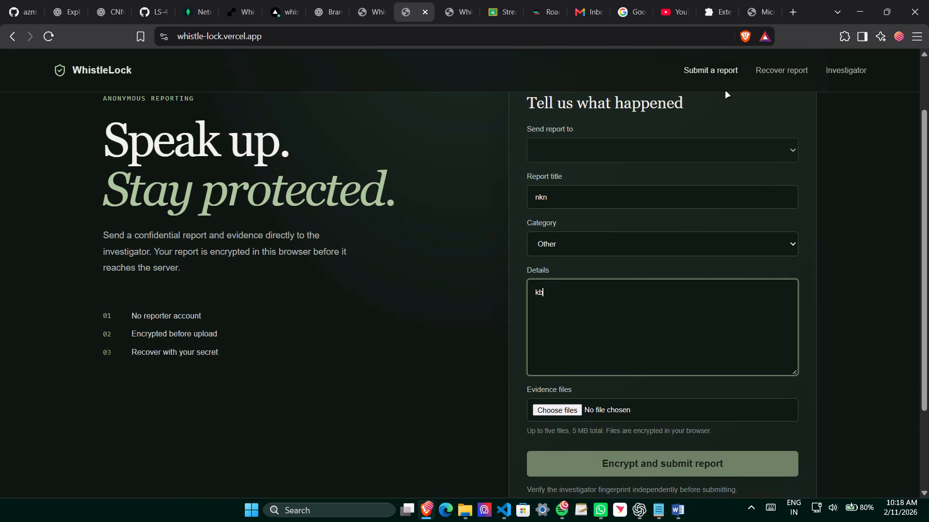
Try to reopen the Submit a report page, and close this WhistleLock tab.
{"action": "left_click", "coordinate": [725, 69]}
{"action": "left_click", "coordinate": [725, 69]}
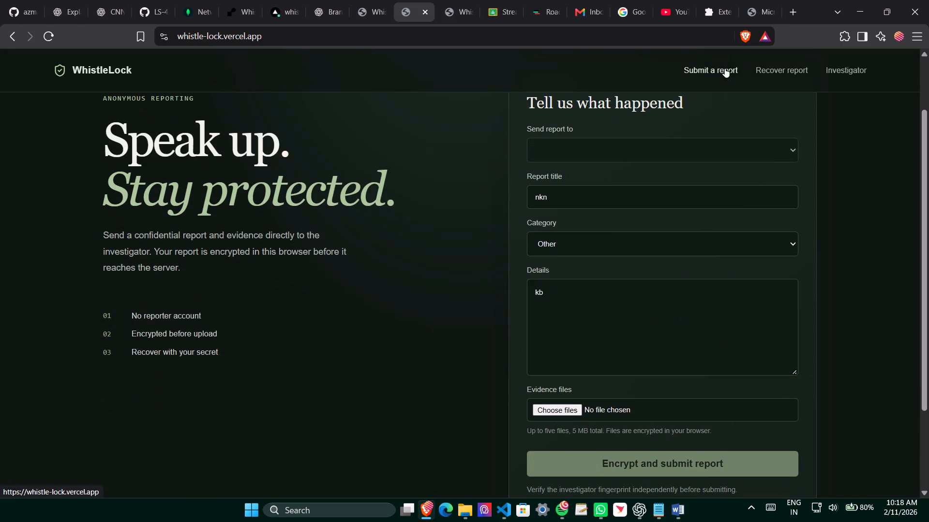
{"action": "key", "text": "ctrl+w"}
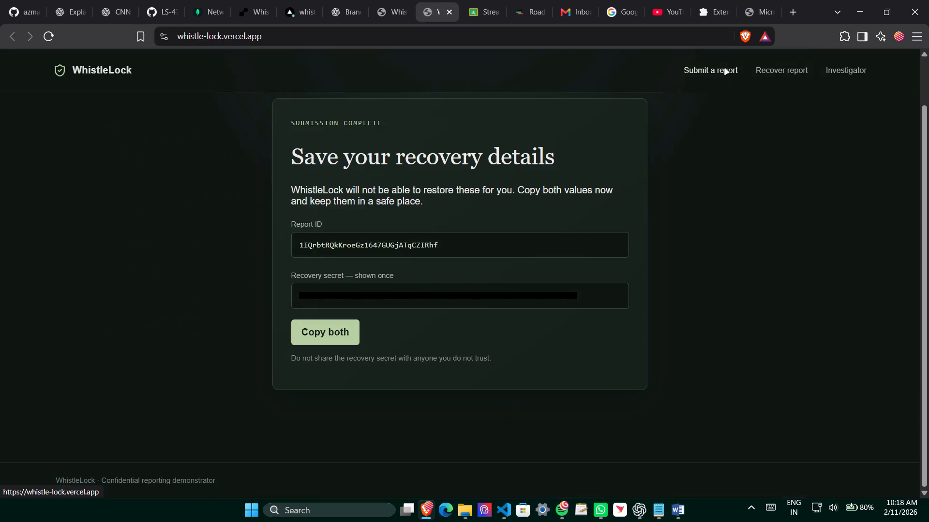
In the tab with the saved recovery details, bring up a blank new report form by reloading the page.
{"action": "left_click", "coordinate": [120, 65]}
{"action": "left_click", "coordinate": [120, 65]}
{"action": "left_click", "coordinate": [120, 65]}
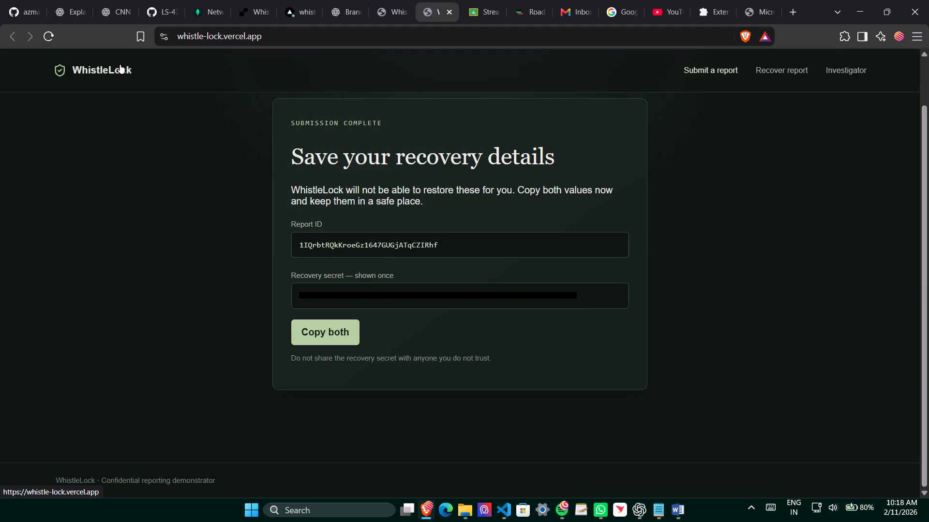
{"action": "left_click", "coordinate": [107, 67]}
{"action": "triple_click", "coordinate": [107, 67]}
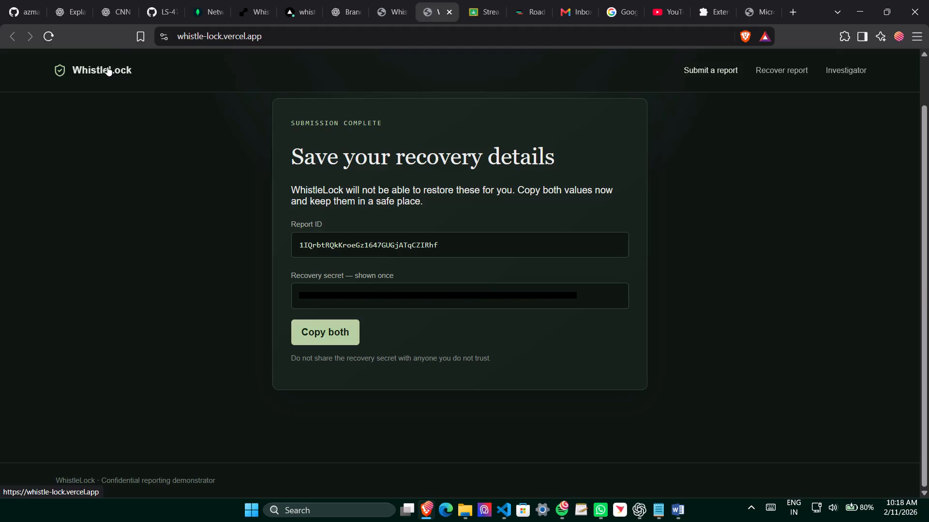
{"action": "left_click", "coordinate": [107, 67]}
{"action": "left_click_drag", "start_coordinate": [107, 67], "coordinate": [258, 175]}
{"action": "scroll", "coordinate": [258, 175], "scroll_direction": "up", "scroll_amount": 6}
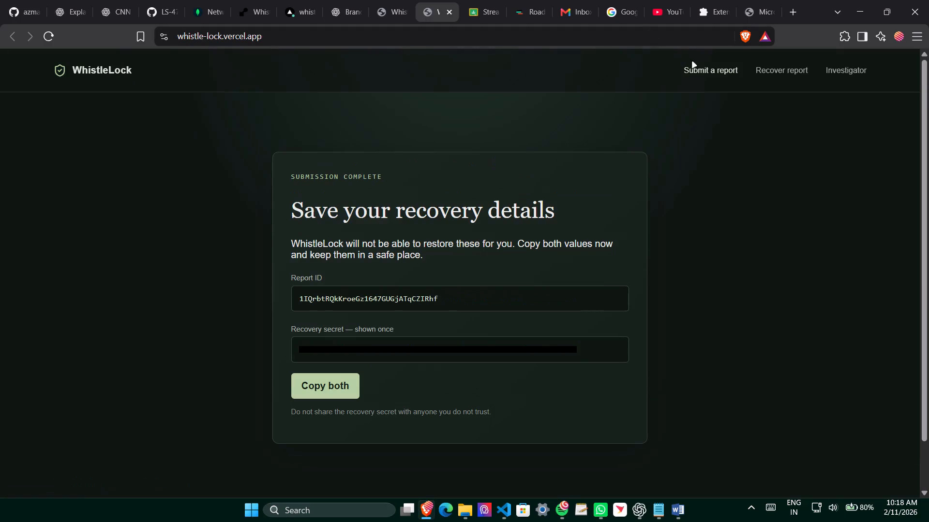
{"action": "left_click", "coordinate": [717, 76]}
{"action": "left_click", "coordinate": [696, 67]}
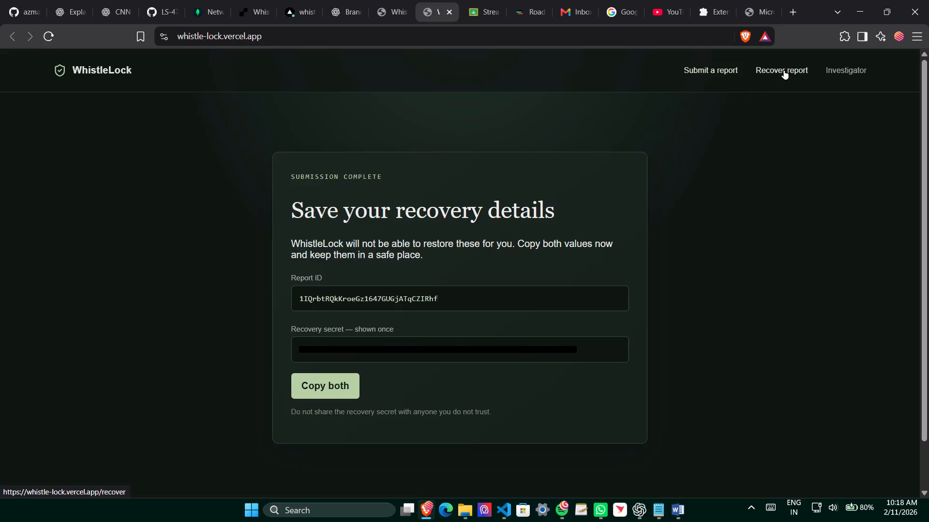
{"action": "key", "text": "ctrl+r"}
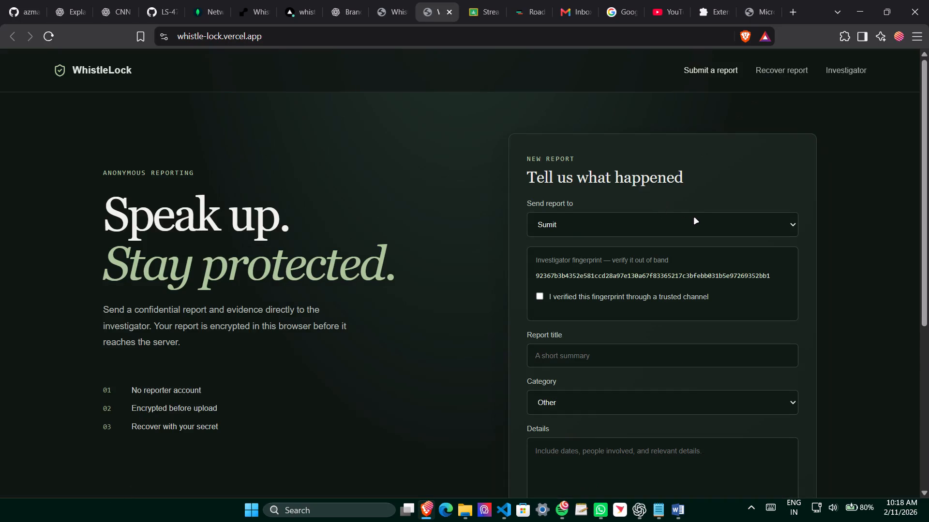
Check the recipient choices on the new report form, and view the recovered report's conversation in the other WhistleLock tab.
{"action": "left_click", "coordinate": [694, 221]}
{"action": "left_click", "coordinate": [694, 221]}
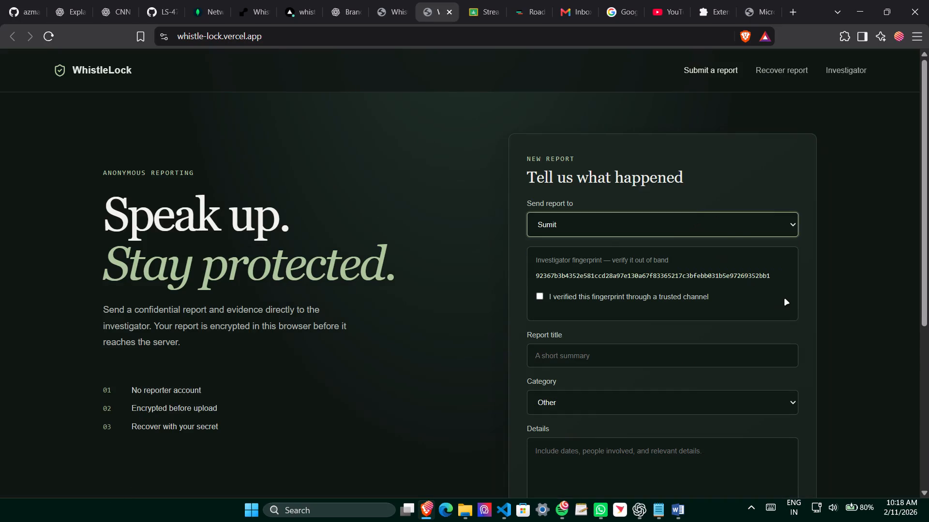
{"action": "left_click", "coordinate": [392, 0]}
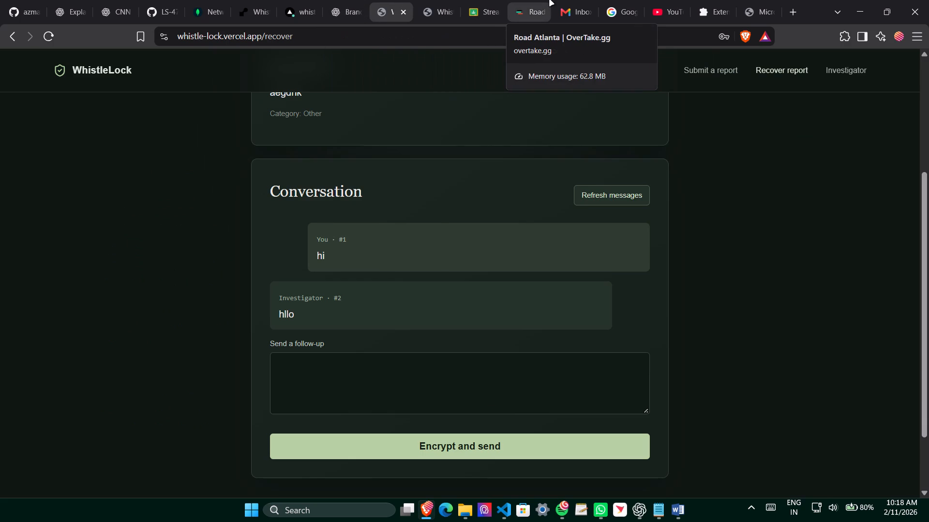
Switch to the already open Google home page.
{"action": "left_click", "coordinate": [622, 7]}
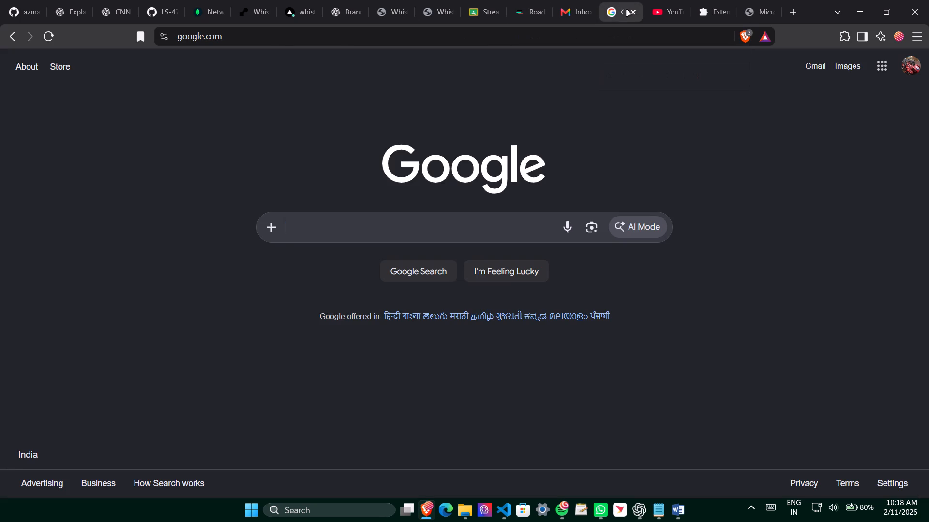
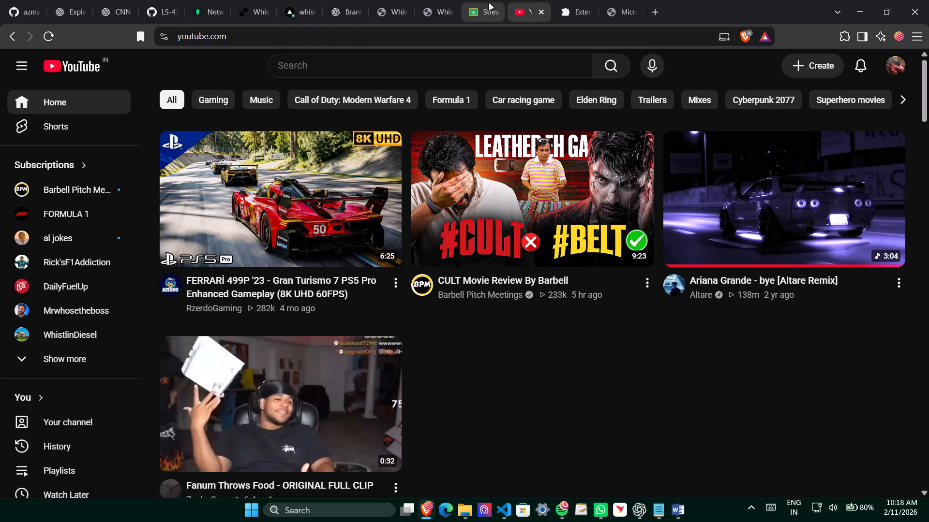
Turn on the PDF Viewer extension and reload the CNS_SecureShare_report PDF so it opens in that viewer.
{"action": "left_click", "coordinate": [564, 1]}
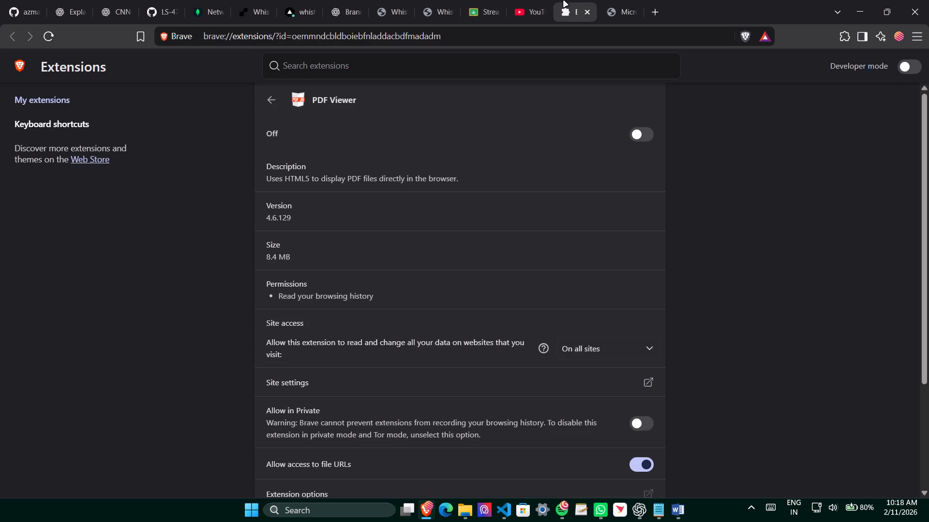
{"action": "left_click", "coordinate": [634, 135]}
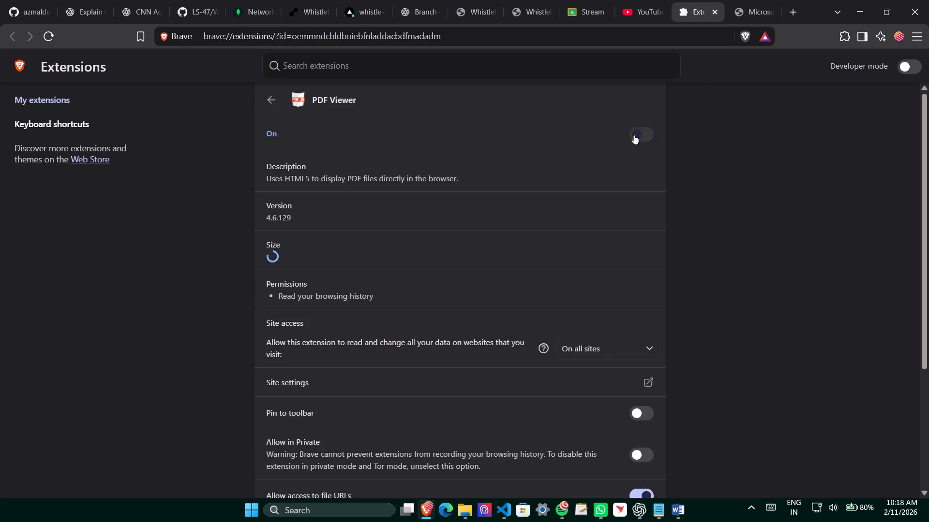
{"action": "left_click", "coordinate": [762, 17]}
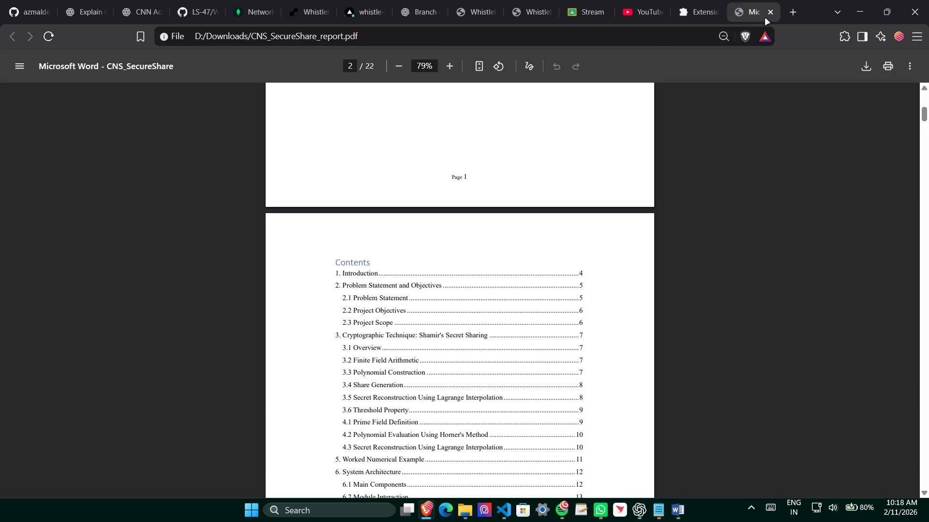
{"action": "key", "text": "ctrl+r"}
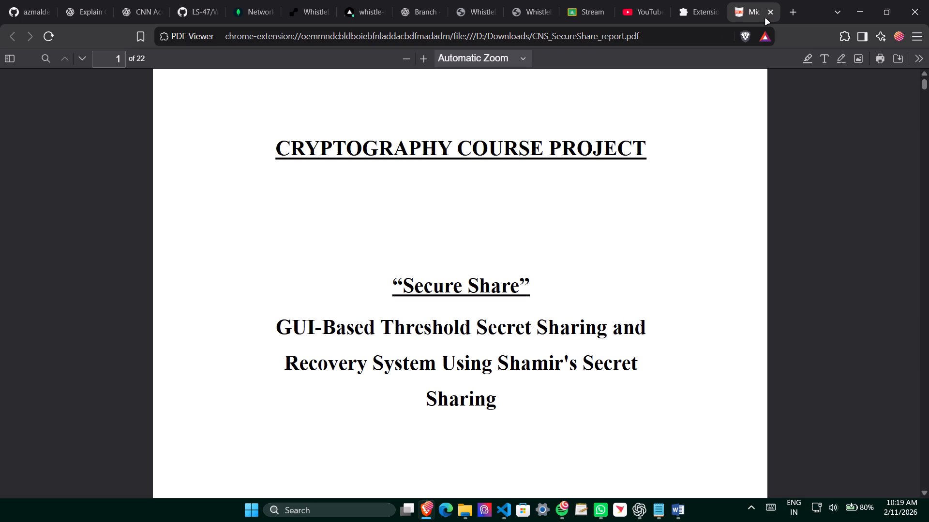
Close the CNS_SecureShare report, Extensions and YouTube tabs.
{"action": "left_click", "coordinate": [774, 12]}
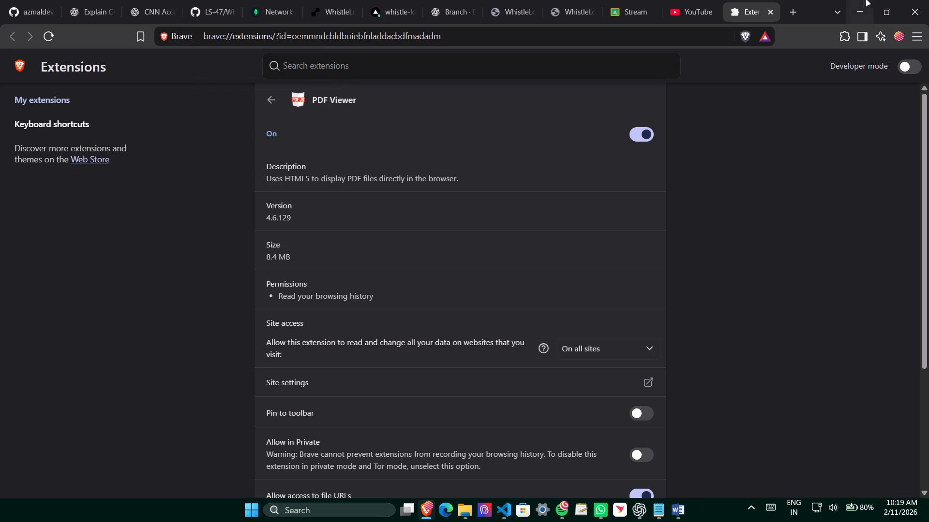
{"action": "left_click", "coordinate": [770, 14]}
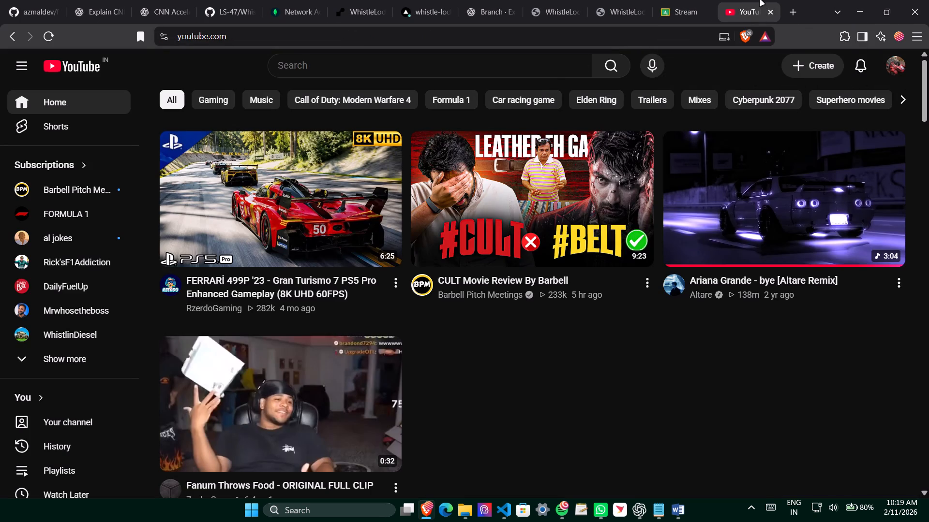
{"action": "left_click", "coordinate": [769, 13]}
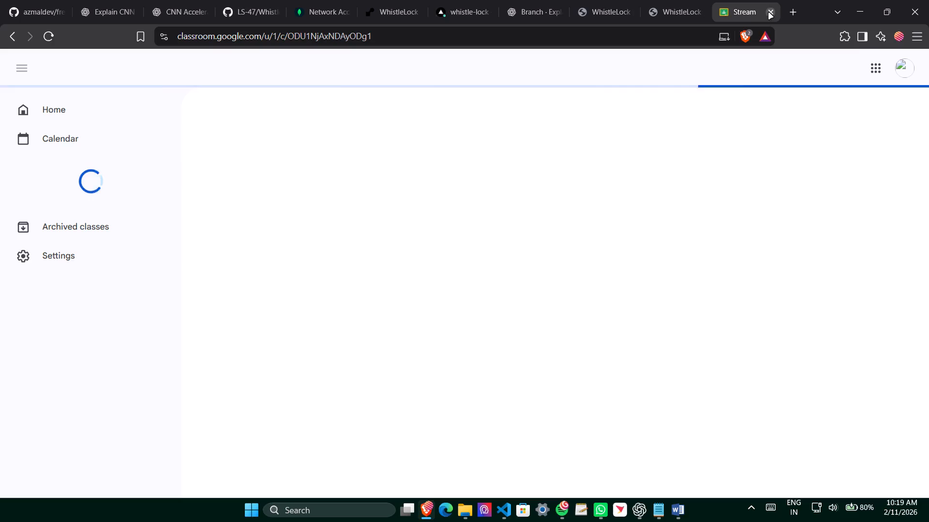
Turn on the mobile hotspot in the Windows quick settings.
{"action": "key", "text": "super+a"}
{"action": "left_click", "coordinate": [796, 278]}
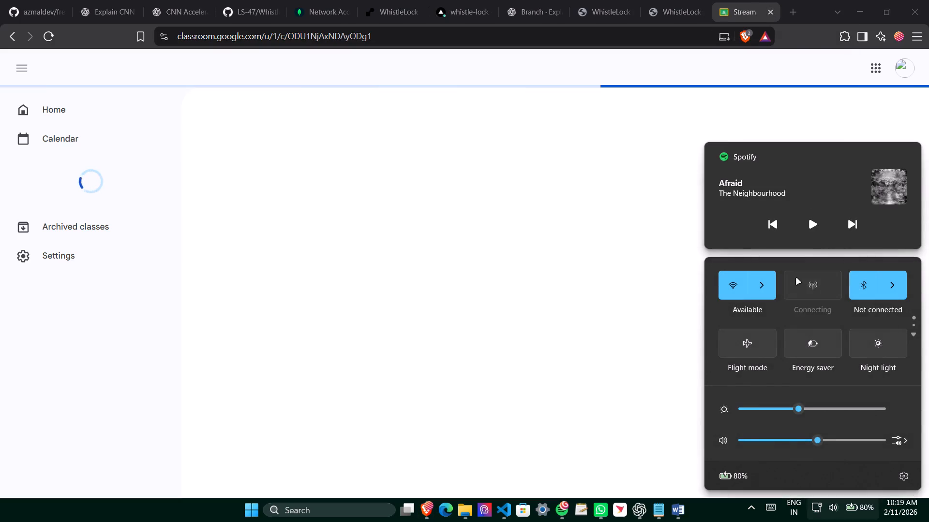
{"action": "key", "text": "super+a"}
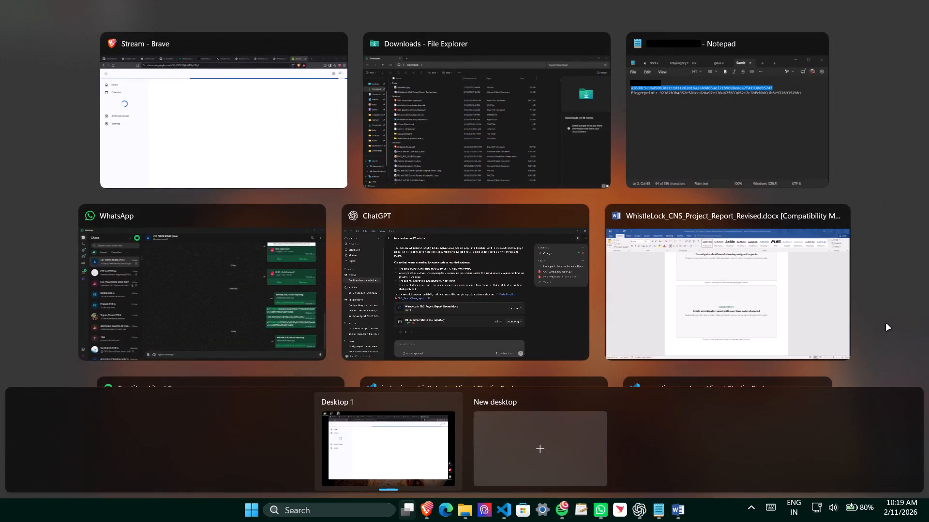
Switch to the WhistleLock project report in Word and place the cursor in the cover table's Student name entry.
{"action": "scroll", "coordinate": [886, 324], "scroll_direction": "down", "scroll_amount": 3}
{"action": "scroll", "coordinate": [886, 324], "scroll_direction": "up", "scroll_amount": 6}
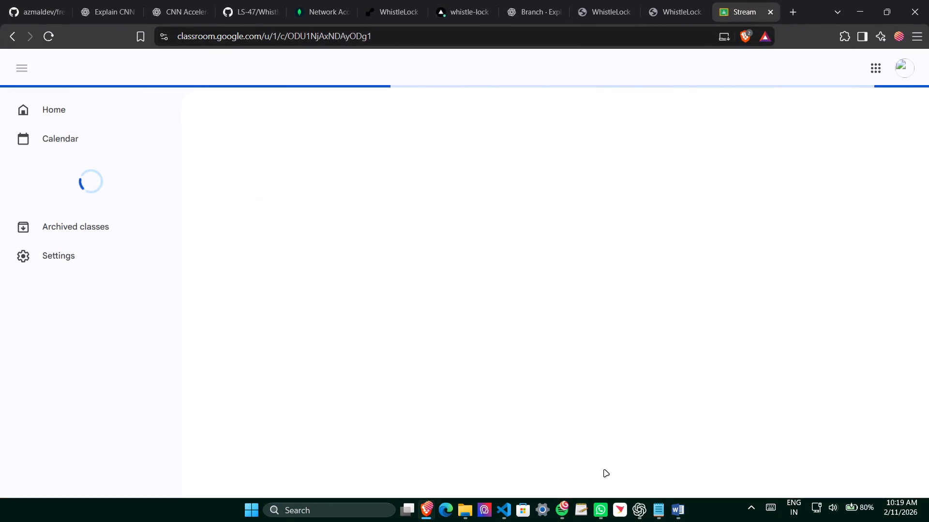
{"action": "left_click", "coordinate": [678, 512]}
{"action": "scroll", "coordinate": [598, 352], "scroll_direction": "up", "scroll_amount": 4}
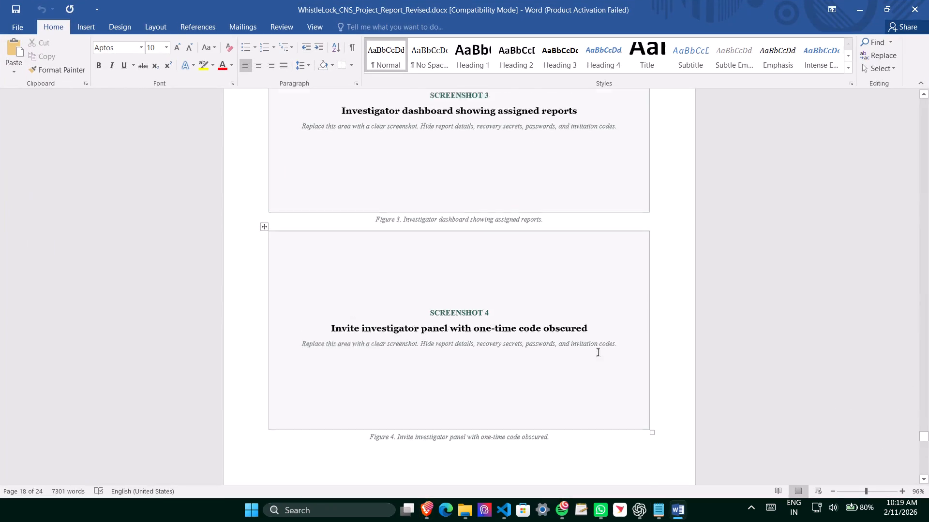
{"action": "scroll", "coordinate": [598, 352], "scroll_direction": "up", "scroll_amount": 20}
{"action": "scroll", "coordinate": [598, 352], "scroll_direction": "down", "scroll_amount": 1}
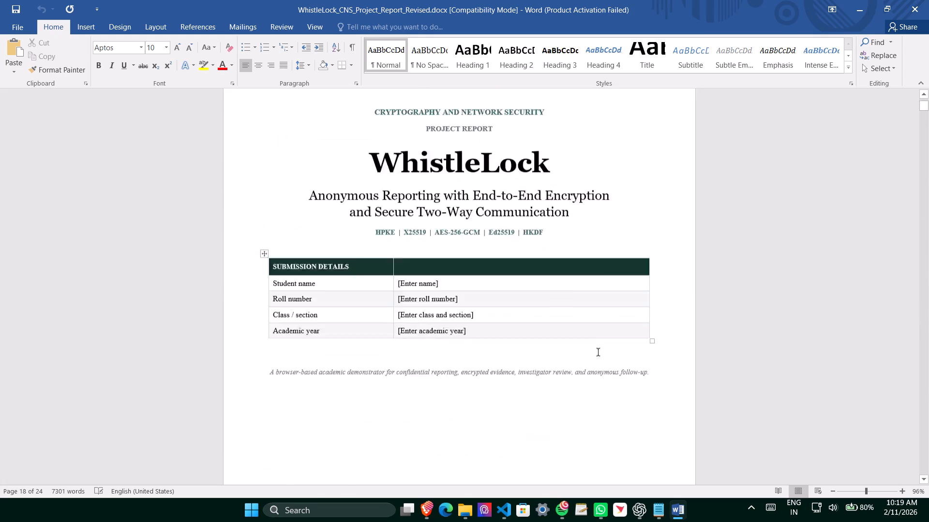
{"action": "scroll", "coordinate": [598, 352], "scroll_direction": "down", "scroll_amount": 1}
{"action": "scroll", "coordinate": [598, 352], "scroll_direction": "up", "scroll_amount": 1}
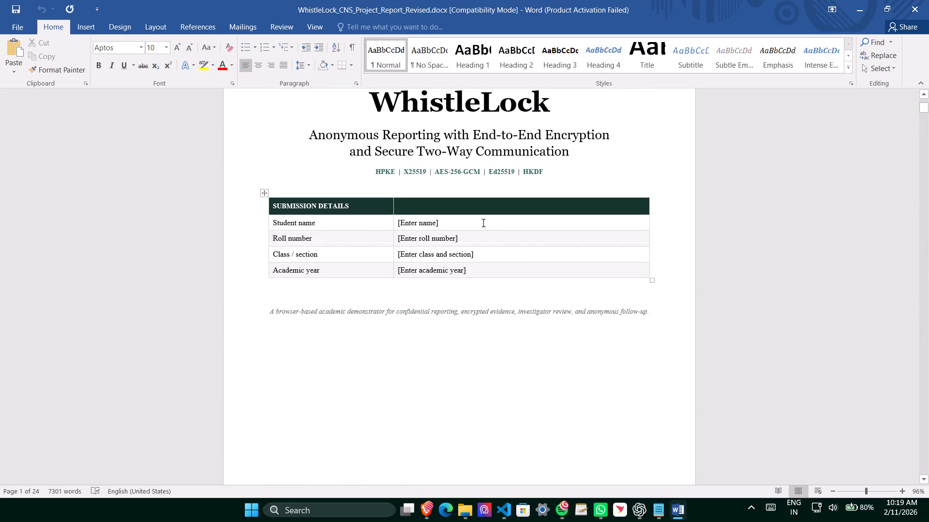
{"action": "left_click", "coordinate": [483, 223]}
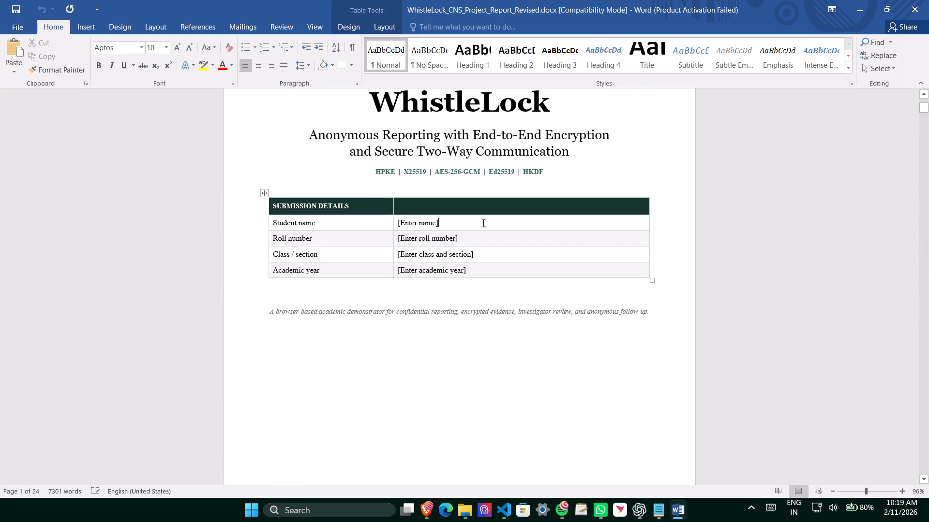
In the WhistleLock project report in Word, delete the cover page line listing HPKE, X25519, AES-256-GCM, Ed25519 and HKDF.
{"action": "left_click", "coordinate": [516, 205]}
{"action": "scroll", "coordinate": [516, 205], "scroll_direction": "up", "scroll_amount": 1}
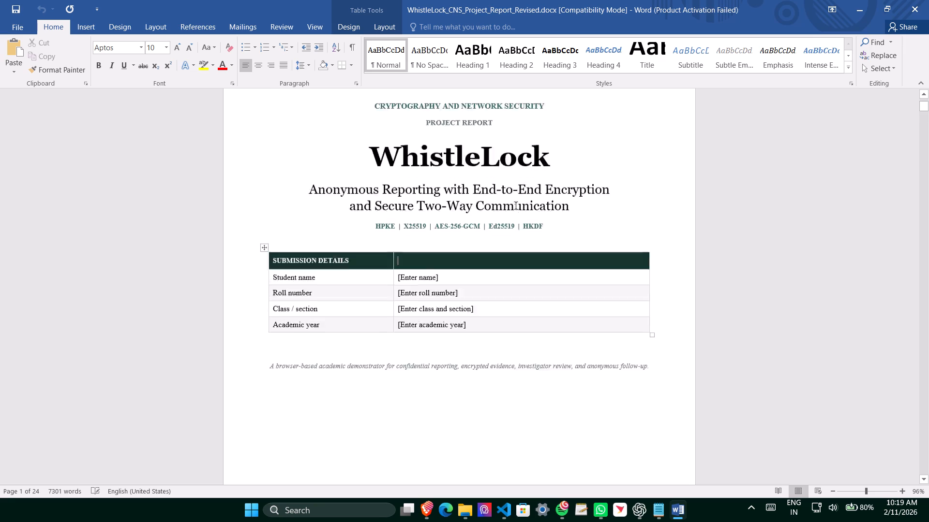
{"action": "scroll", "coordinate": [516, 205], "scroll_direction": "up", "scroll_amount": 1}
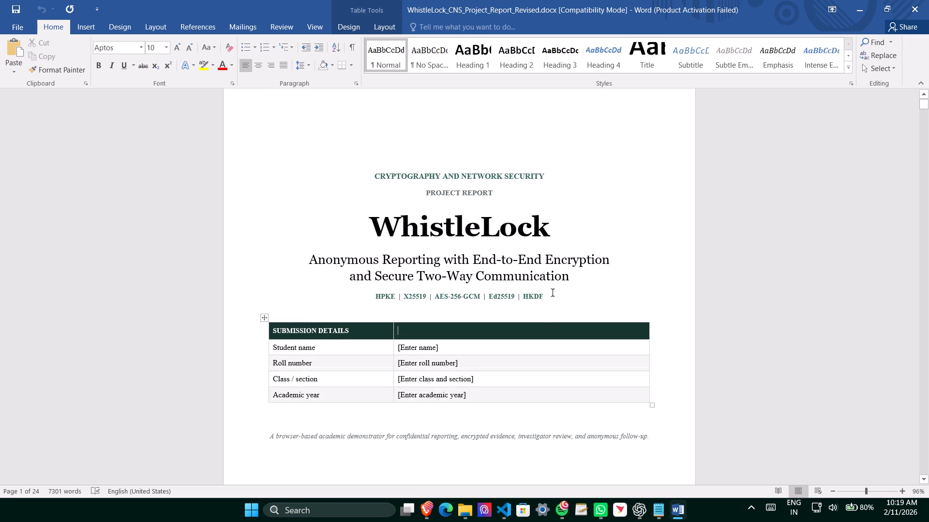
{"action": "left_click_drag", "start_coordinate": [553, 293], "coordinate": [337, 292]}
{"action": "key", "text": "BackSpace"}
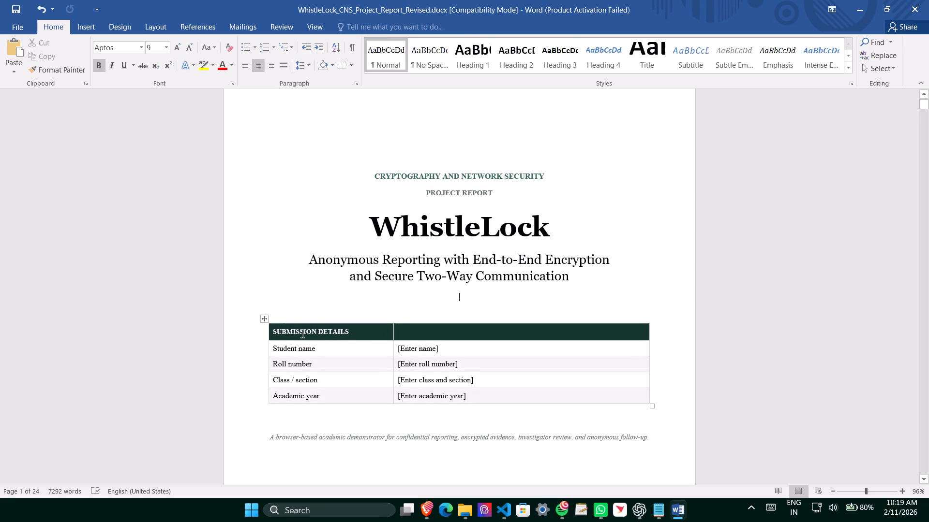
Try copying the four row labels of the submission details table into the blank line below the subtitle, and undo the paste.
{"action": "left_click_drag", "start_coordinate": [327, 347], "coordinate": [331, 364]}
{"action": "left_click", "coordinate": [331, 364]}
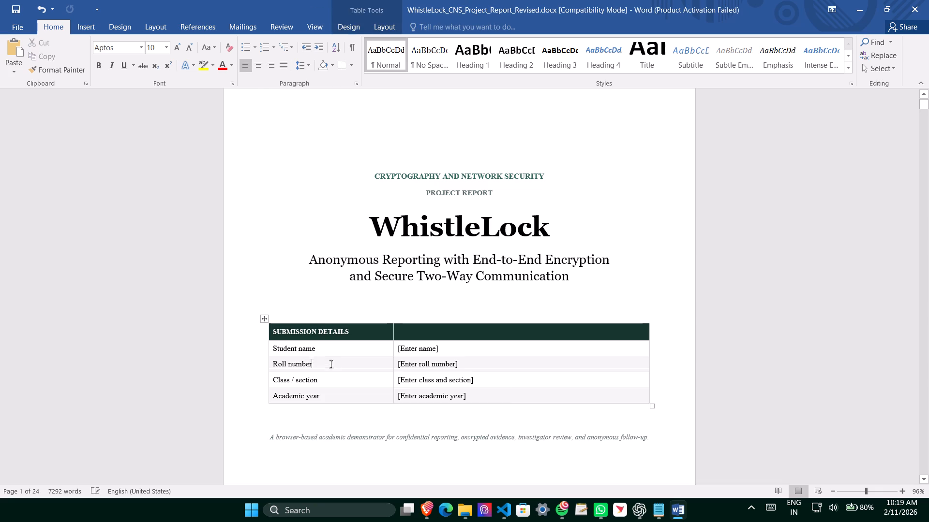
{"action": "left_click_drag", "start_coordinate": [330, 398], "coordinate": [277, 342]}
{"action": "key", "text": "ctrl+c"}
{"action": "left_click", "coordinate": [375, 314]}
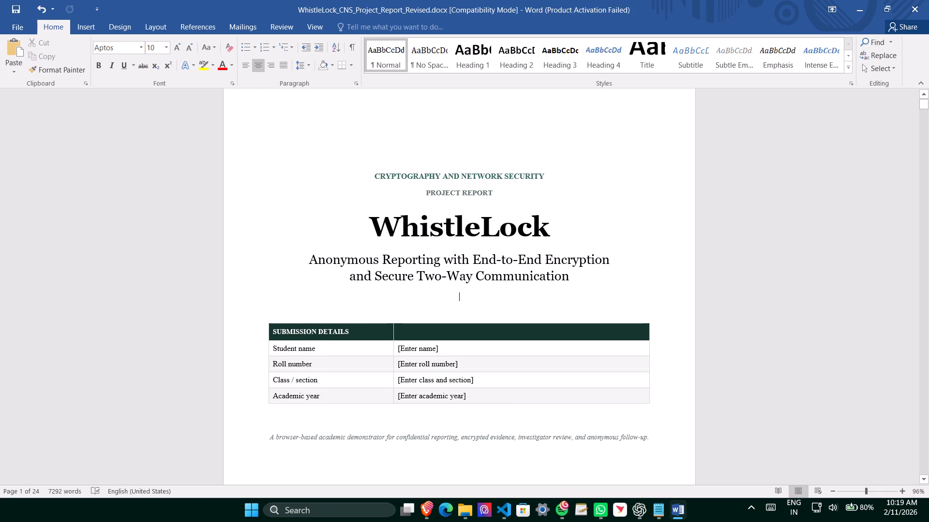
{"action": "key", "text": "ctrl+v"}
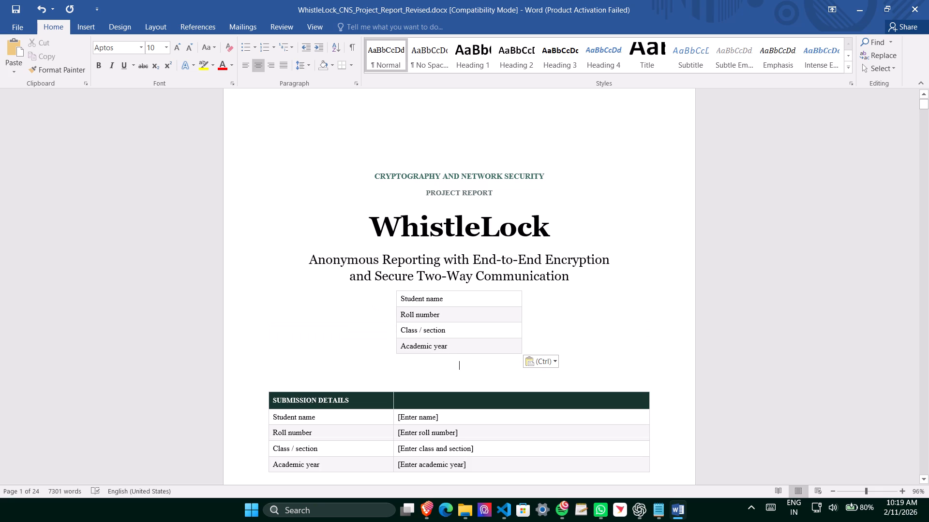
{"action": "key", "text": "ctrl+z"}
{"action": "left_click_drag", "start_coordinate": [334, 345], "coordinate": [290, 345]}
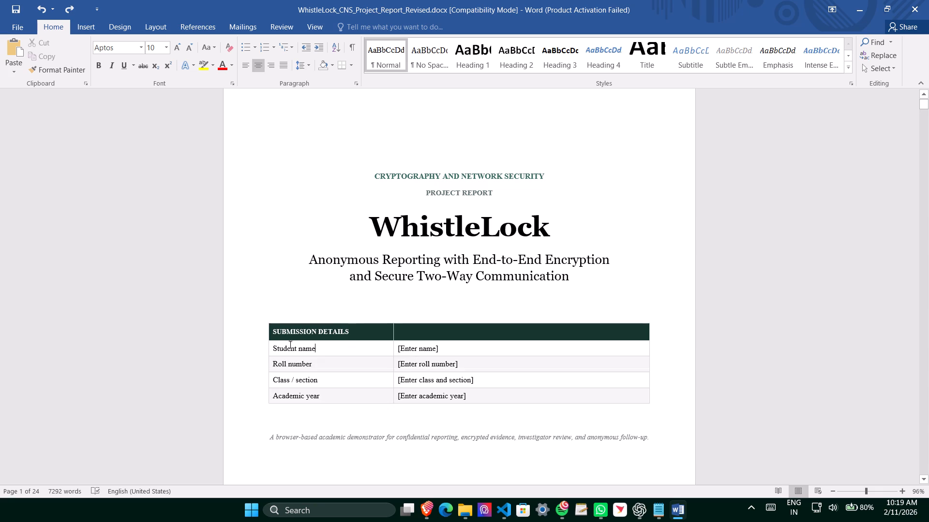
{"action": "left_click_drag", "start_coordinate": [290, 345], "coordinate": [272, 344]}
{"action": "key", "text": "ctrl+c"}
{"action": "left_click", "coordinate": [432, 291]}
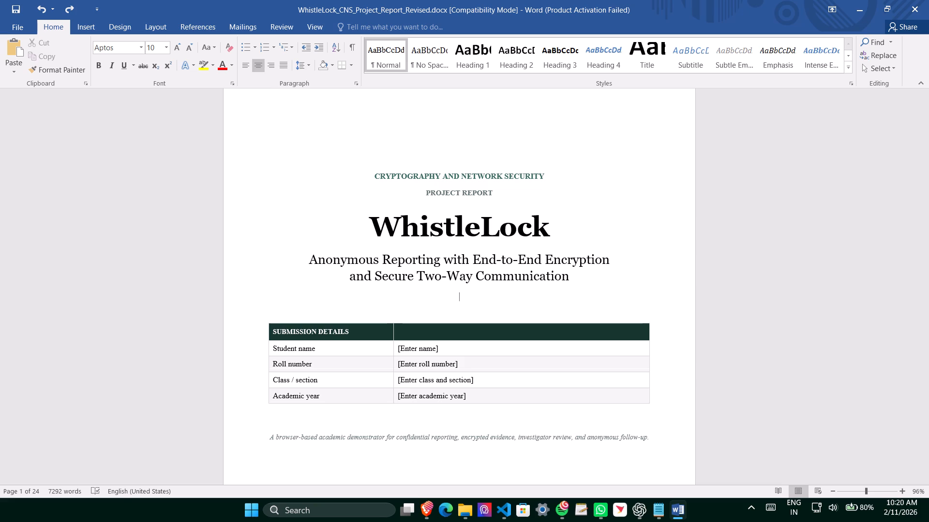
Replace the "[Enter name]" placeholder in the submission details table with the student's name.
{"action": "left_click", "coordinate": [438, 345]}
{"action": "key", "text": "BackSpace"}
{"action": "key", "text": "BackSpace"}
{"action": "key", "text": "BackSpace"}
{"action": "key", "text": "BackSpace"}
{"action": "key", "text": "BackSpace"}
{"action": "key", "text": "BackSpace"}
{"action": "key", "text": "BackSpace"}
{"action": "key", "text": "BackSpace"}
{"action": "key", "text": "BackSpace"}
{"action": "key", "text": "BackSpace"}
{"action": "key", "text": "BackSpace"}
{"action": "key", "text": "BackSpace"}
{"action": "key", "text": "BackSpace"}
{"action": "key", "text": "BackSpace"}
{"action": "key", "text": "BackSpace"}
{"action": "key", "text": "BackSpace"}
{"action": "key", "text": "BackSpace"}
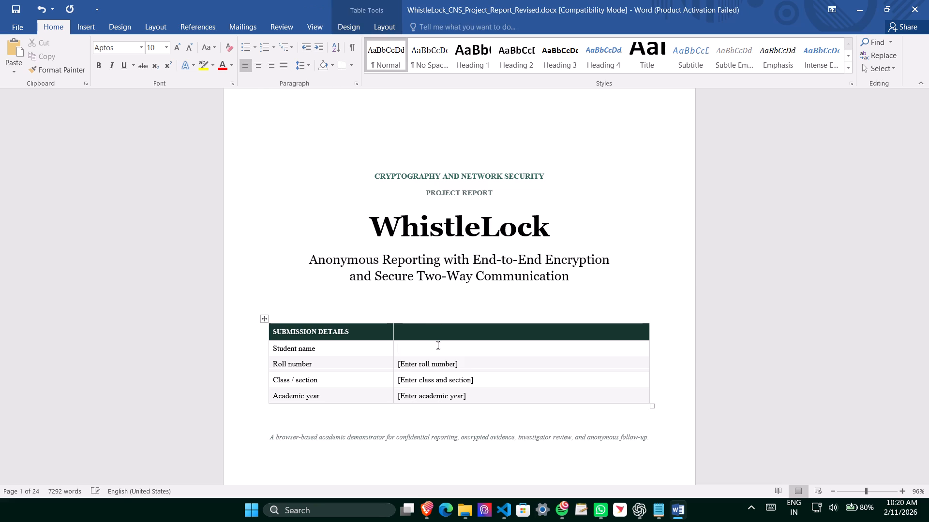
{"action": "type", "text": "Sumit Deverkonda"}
Replace the "[Enter roll number]" placeholder in the submission details table with the student's roll number.
{"action": "left_click_drag", "start_coordinate": [468, 364], "coordinate": [400, 362]}
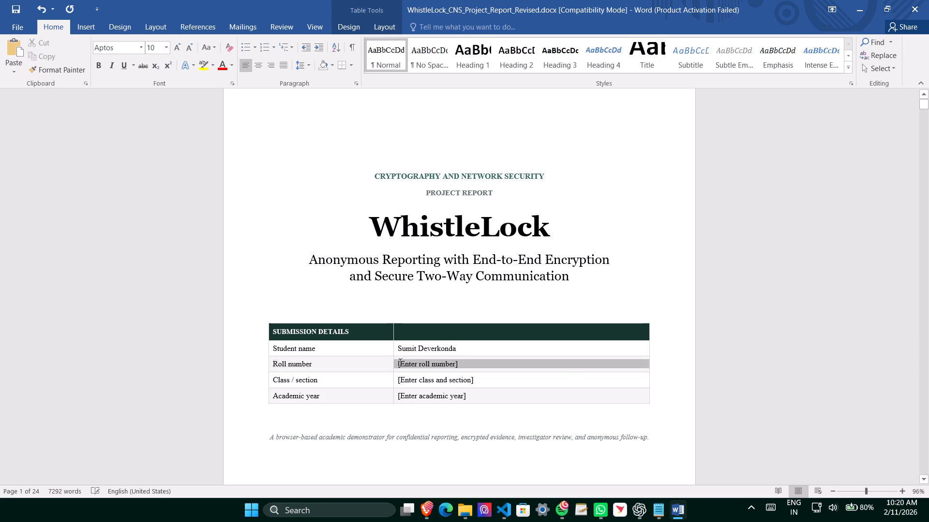
{"action": "left_click_drag", "start_coordinate": [400, 362], "coordinate": [397, 364]}
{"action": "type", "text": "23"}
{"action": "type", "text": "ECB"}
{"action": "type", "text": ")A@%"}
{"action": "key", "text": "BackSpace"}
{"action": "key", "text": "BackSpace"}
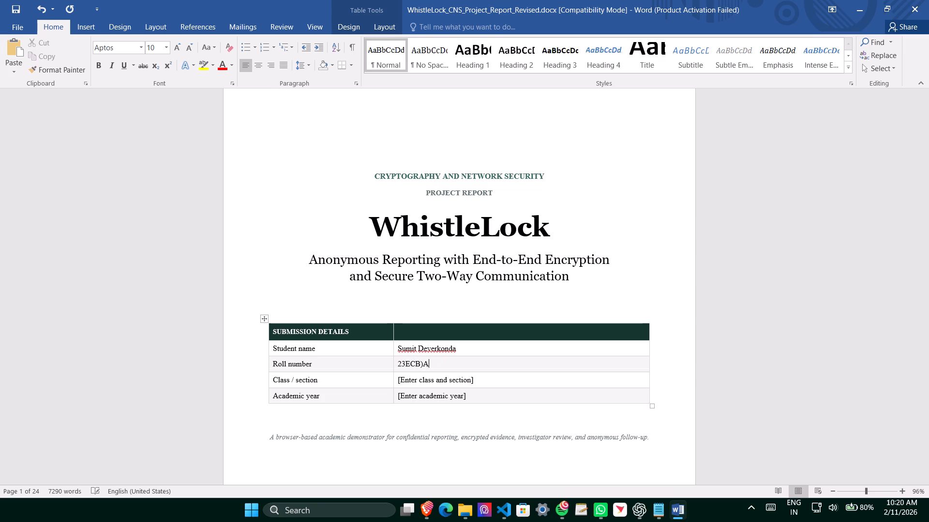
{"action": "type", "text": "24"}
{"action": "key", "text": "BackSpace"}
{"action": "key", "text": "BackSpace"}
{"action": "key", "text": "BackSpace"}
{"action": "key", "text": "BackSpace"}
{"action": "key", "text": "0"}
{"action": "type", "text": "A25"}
Replace the "[Enter class and section]" placeholder in the submission details table with "ECE - A".
{"action": "scroll", "coordinate": [397, 364], "scroll_direction": "down", "scroll_amount": 1}
{"action": "left_click_drag", "start_coordinate": [480, 362], "coordinate": [395, 365]}
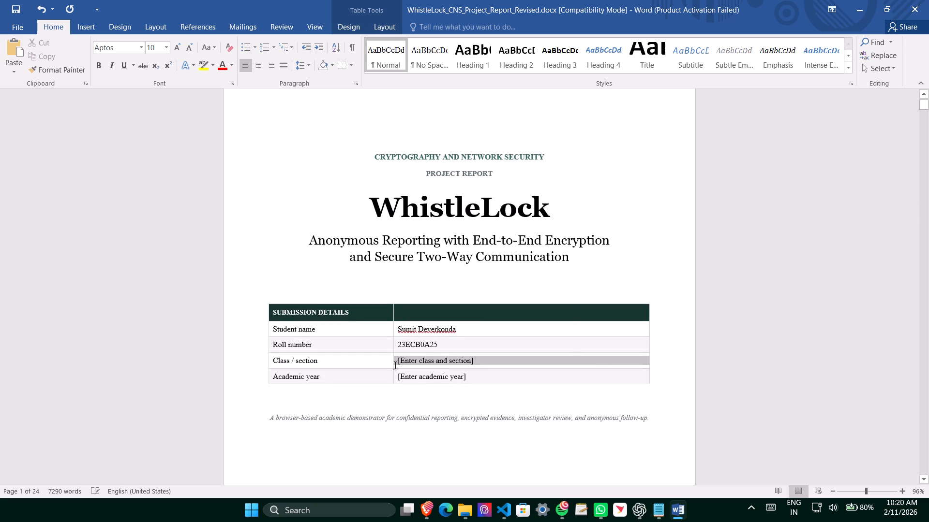
{"action": "left_click_drag", "start_coordinate": [395, 365], "coordinate": [396, 365]}
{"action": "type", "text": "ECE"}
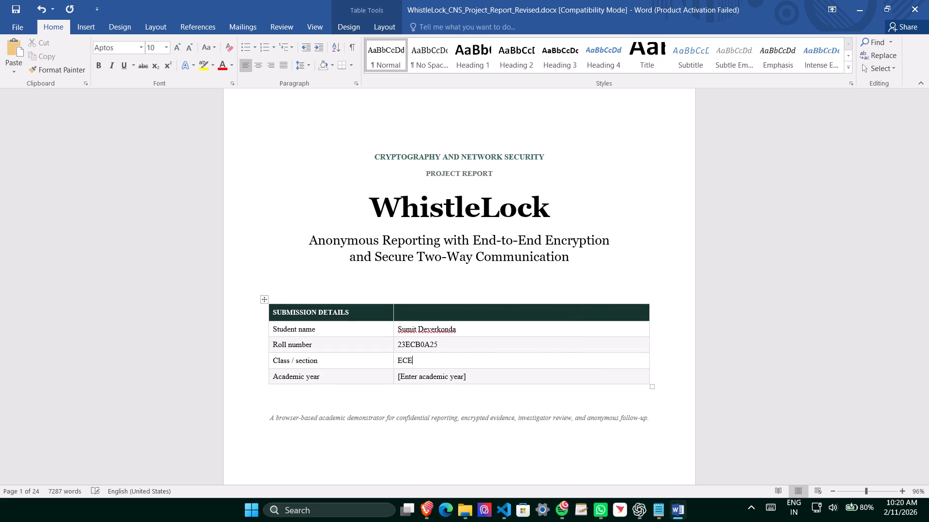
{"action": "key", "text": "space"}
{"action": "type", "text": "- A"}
Replace the "[Enter academic year]" placeholder in the submission details table with 2026.
{"action": "left_click_drag", "start_coordinate": [470, 377], "coordinate": [443, 380]}
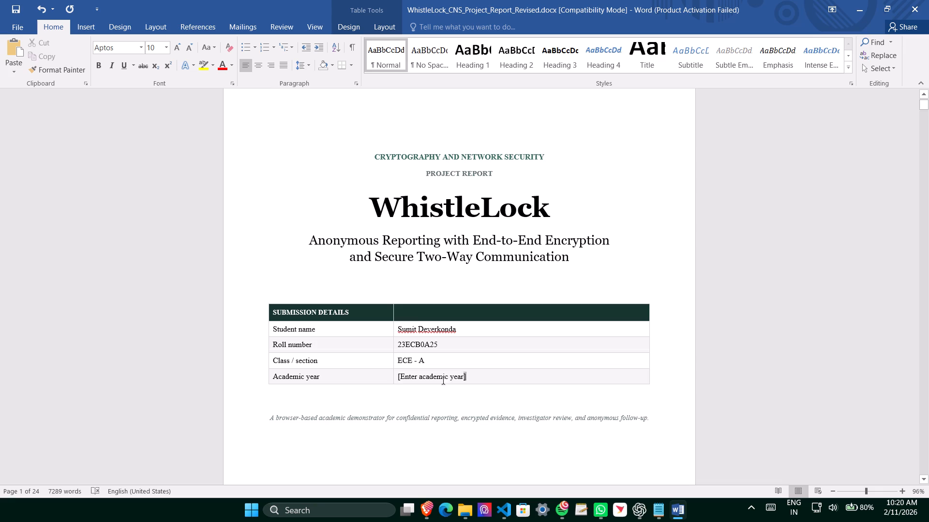
{"action": "left_click_drag", "start_coordinate": [443, 380], "coordinate": [396, 379]}
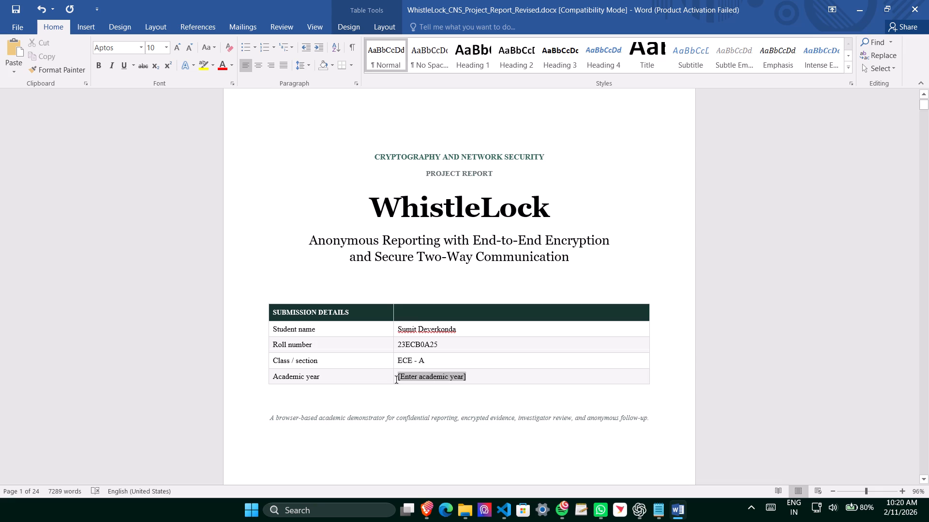
{"action": "left_click_drag", "start_coordinate": [396, 379], "coordinate": [396, 379]}
{"action": "left_click_drag", "start_coordinate": [396, 379], "coordinate": [399, 379]}
{"action": "key", "text": "BackSpace"}
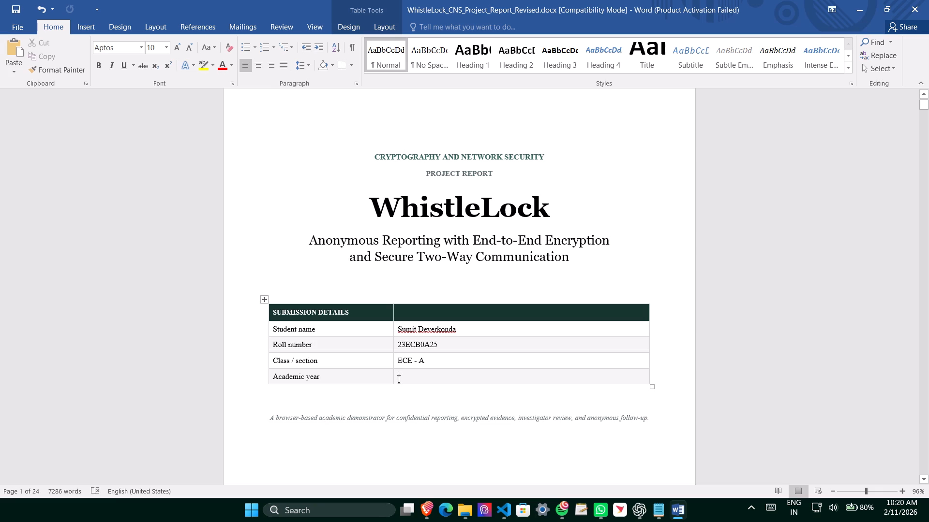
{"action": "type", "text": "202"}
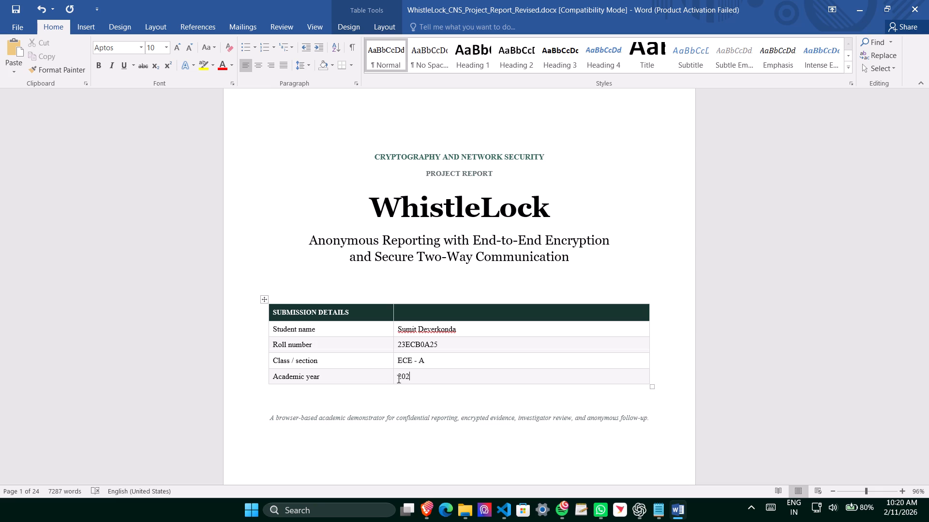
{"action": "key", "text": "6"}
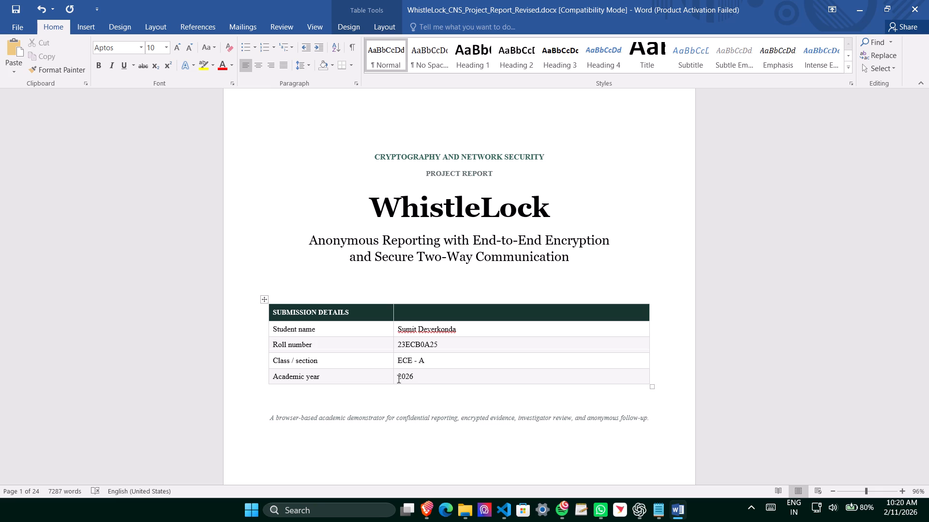
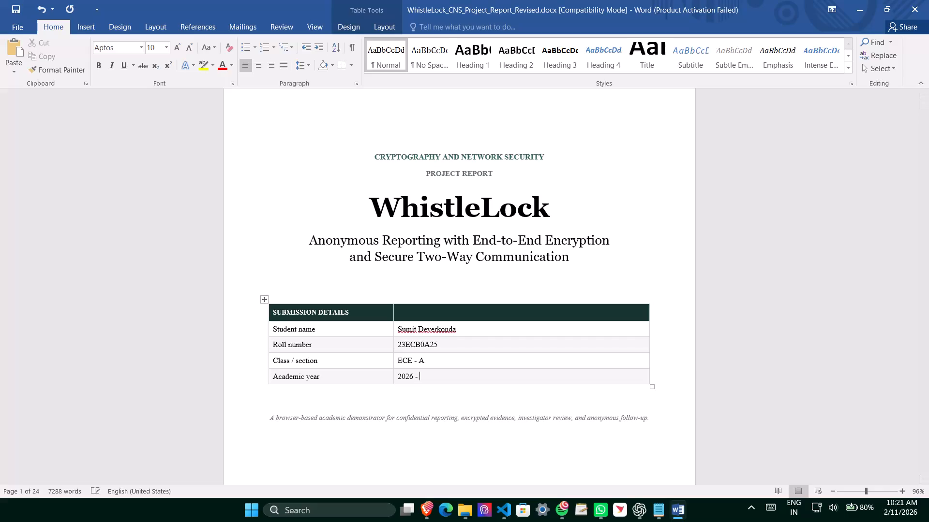
Complete the academic year in the submission details table so it reads 2026 – 2027.
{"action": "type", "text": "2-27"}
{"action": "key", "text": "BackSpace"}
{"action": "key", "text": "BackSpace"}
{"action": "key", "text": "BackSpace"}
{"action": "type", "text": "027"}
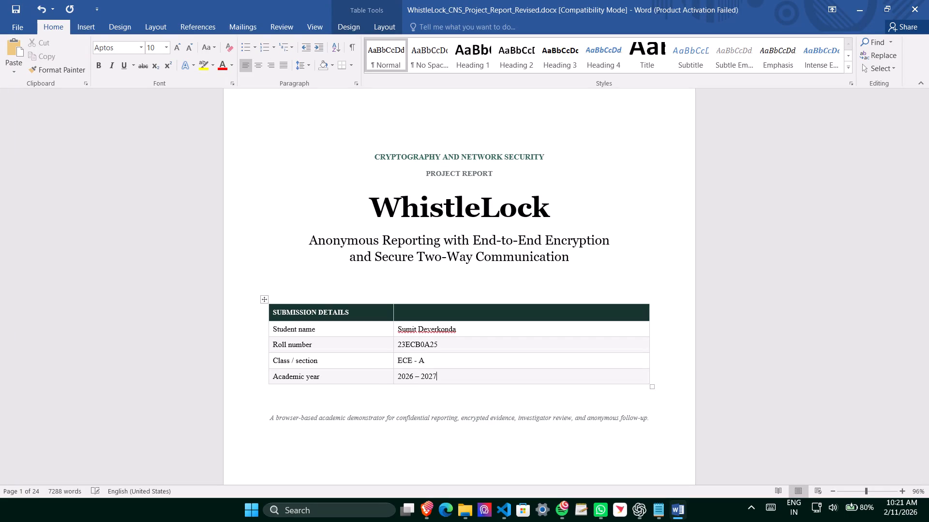
Delete the italic "A browser-based academic demonstrator..." tagline below the submission details table on the cover page.
{"action": "scroll", "coordinate": [449, 355], "scroll_direction": "down", "scroll_amount": 3}
{"action": "left_click", "coordinate": [449, 355]}
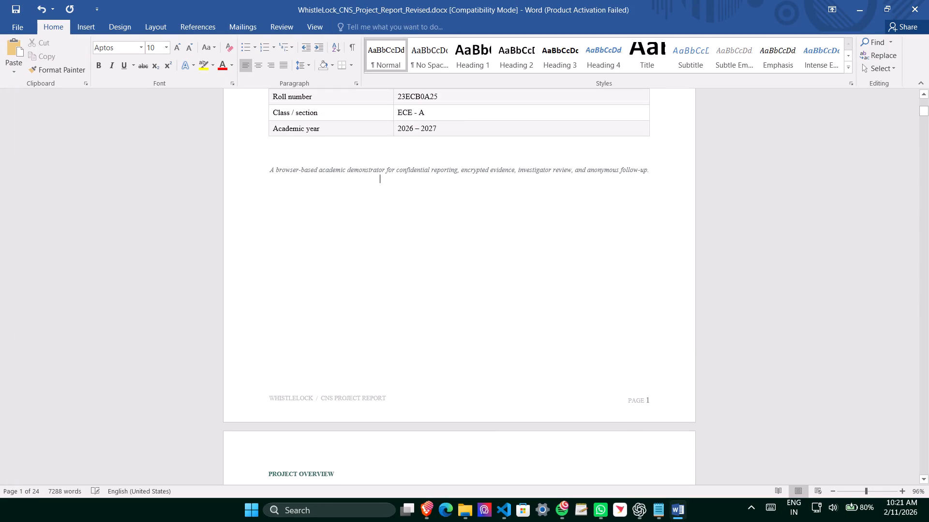
{"action": "scroll", "coordinate": [449, 355], "scroll_direction": "up", "scroll_amount": 1}
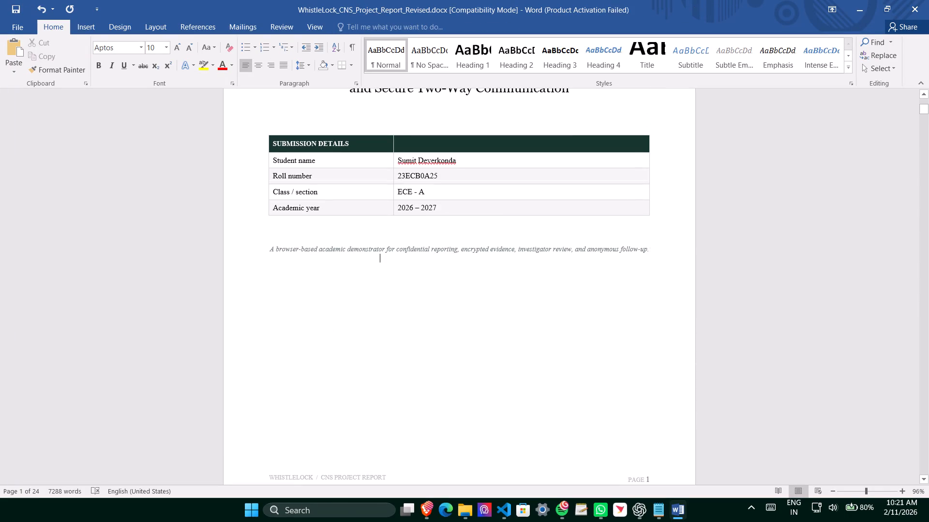
{"action": "left_click_drag", "start_coordinate": [648, 253], "coordinate": [265, 251]}
{"action": "key", "text": "BackSpace"}
{"action": "scroll", "coordinate": [349, 267], "scroll_direction": "up", "scroll_amount": 1}
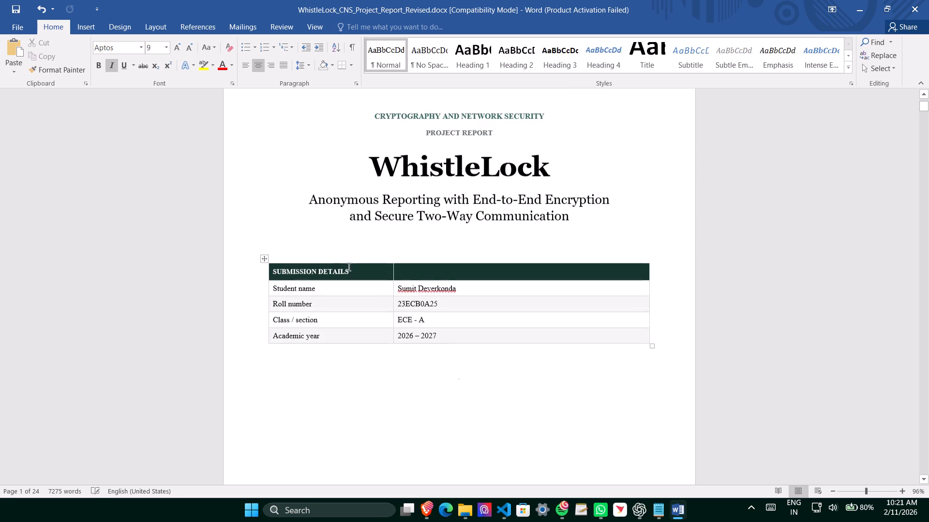
Insert three blank lines between the cover page subtitle and the submission details table.
{"action": "scroll", "coordinate": [349, 267], "scroll_direction": "up", "scroll_amount": 1}
{"action": "left_click", "coordinate": [432, 242]}
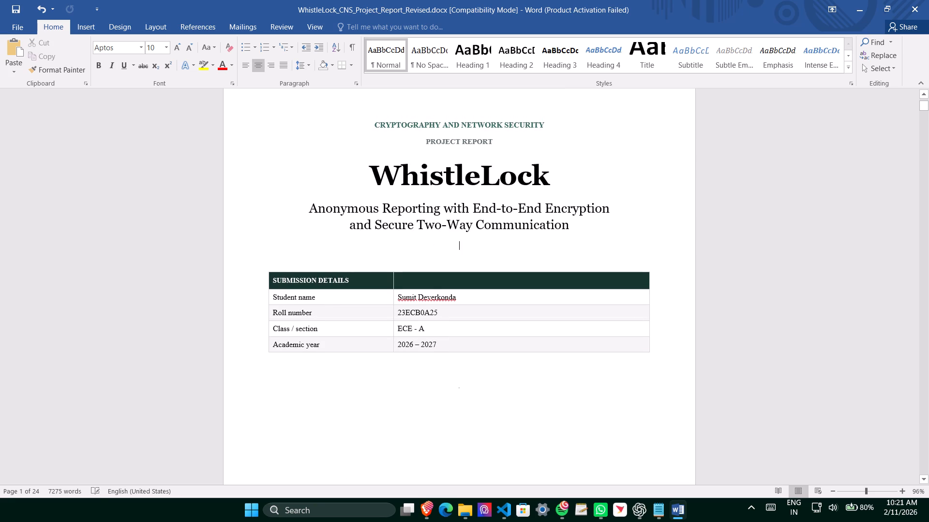
{"action": "key", "text": "Return"}
{"action": "key", "text": "Return"}
{"action": "key", "text": "Return"}
Review the layout and text size of the contents, abstract, and introduction and objectives pages.
{"action": "scroll", "coordinate": [432, 242], "scroll_direction": "down", "scroll_amount": 1}
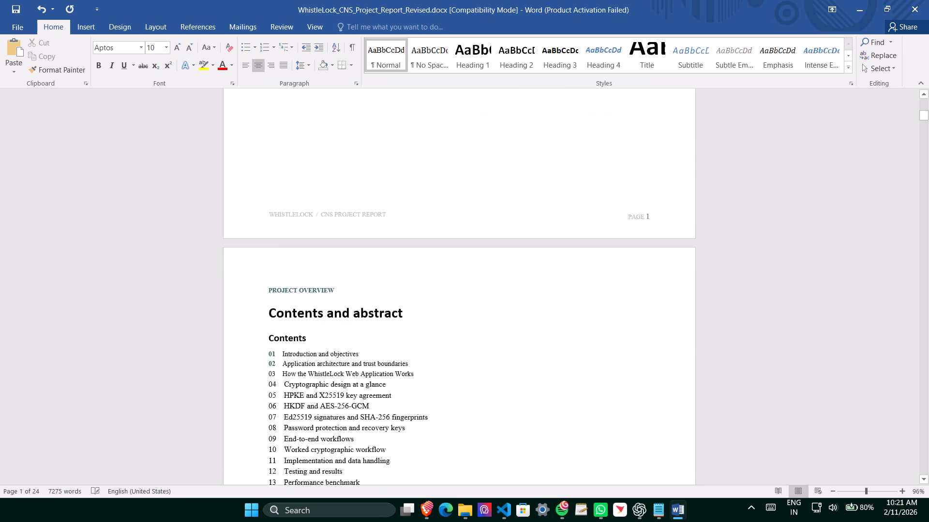
{"action": "scroll", "coordinate": [432, 242], "scroll_direction": "down", "scroll_amount": 2}
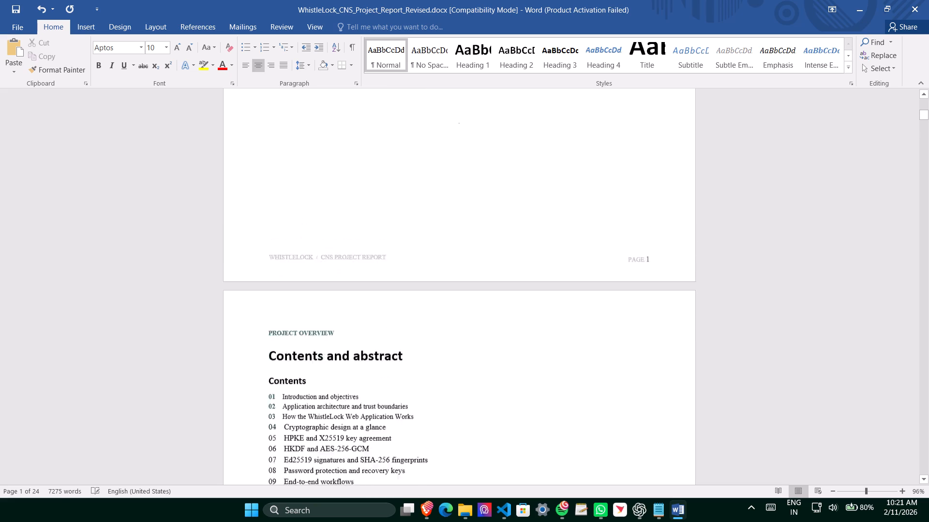
{"action": "scroll", "coordinate": [432, 242], "scroll_direction": "down", "scroll_amount": 2}
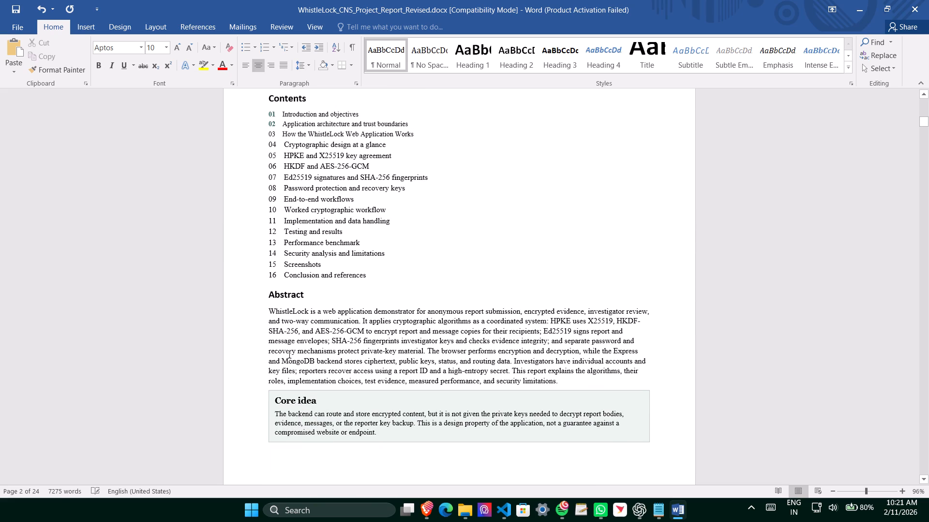
{"action": "scroll", "coordinate": [278, 361], "scroll_direction": "down", "scroll_amount": 2}
{"action": "scroll", "coordinate": [278, 361], "scroll_direction": "up", "scroll_amount": 1}
{"action": "scroll", "coordinate": [278, 361], "scroll_direction": "down", "scroll_amount": 1}
{"action": "scroll", "coordinate": [278, 361], "scroll_direction": "up", "scroll_amount": 1}
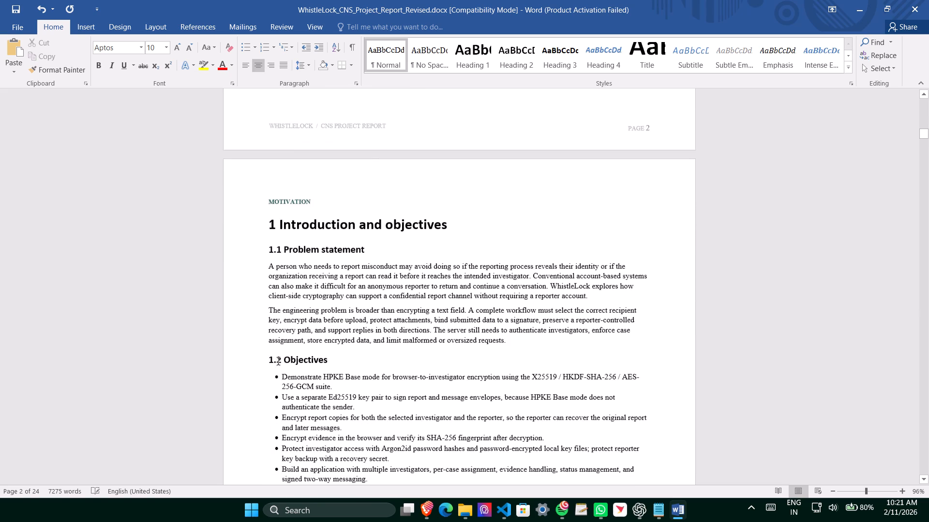
{"action": "scroll", "coordinate": [278, 361], "scroll_direction": "up", "scroll_amount": 3}
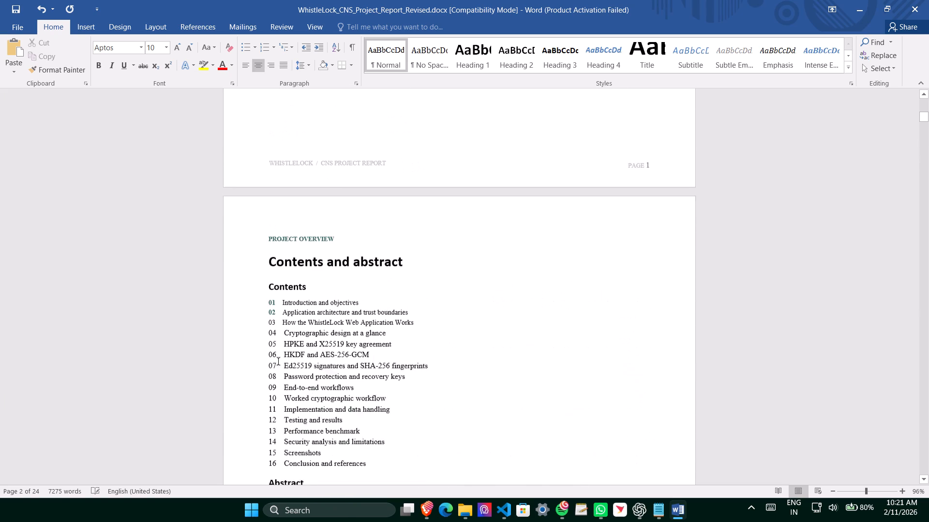
{"action": "scroll", "coordinate": [278, 361], "scroll_direction": "up", "scroll_amount": 1}
{"action": "left_click", "coordinate": [278, 361]}
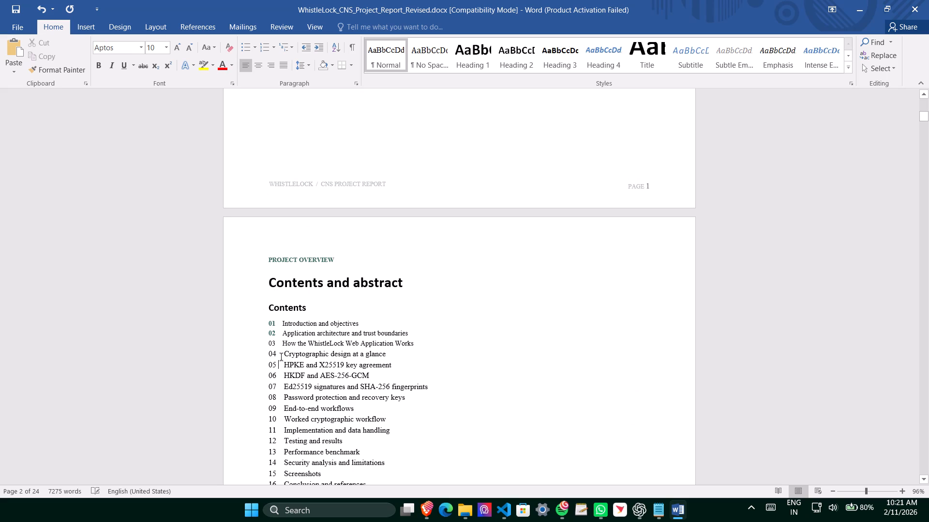
{"action": "scroll", "coordinate": [283, 361], "scroll_direction": "down", "scroll_amount": 3}
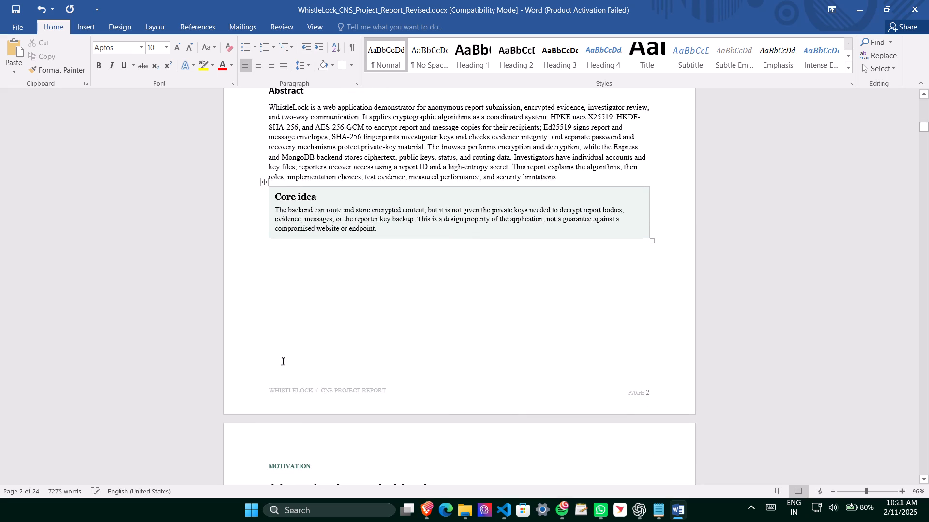
{"action": "scroll", "coordinate": [283, 361], "scroll_direction": "down", "scroll_amount": 2}
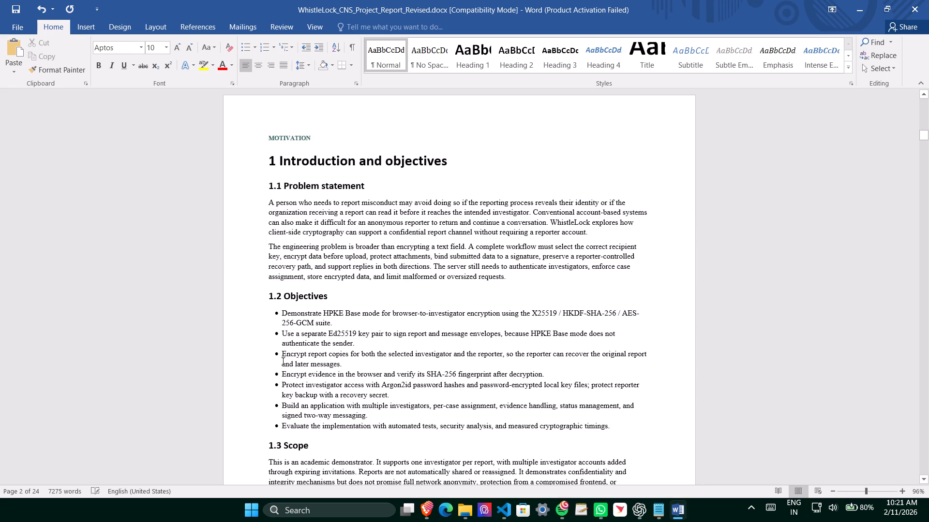
{"action": "scroll", "coordinate": [283, 361], "scroll_direction": "down", "scroll_amount": 2}
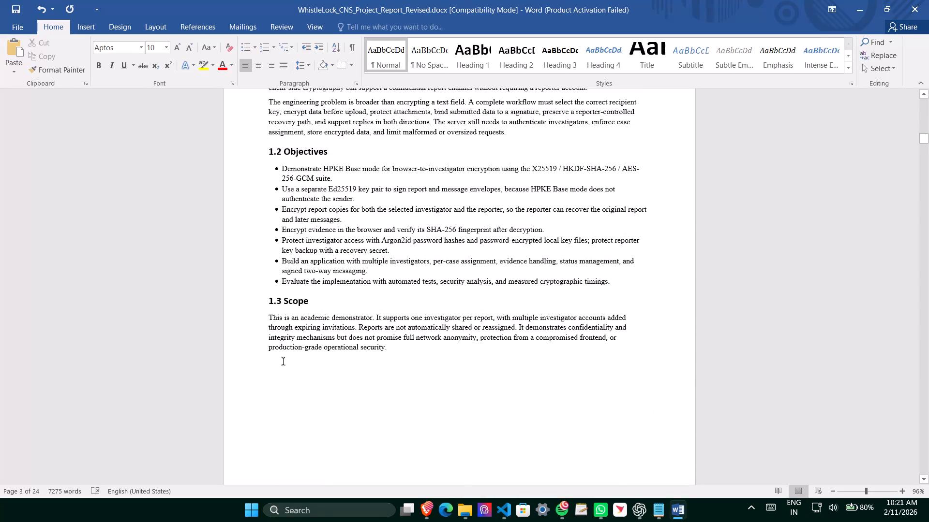
{"action": "scroll", "coordinate": [283, 361], "scroll_direction": "down", "scroll_amount": 1}
{"action": "scroll", "coordinate": [283, 361], "scroll_direction": "up", "scroll_amount": 3}
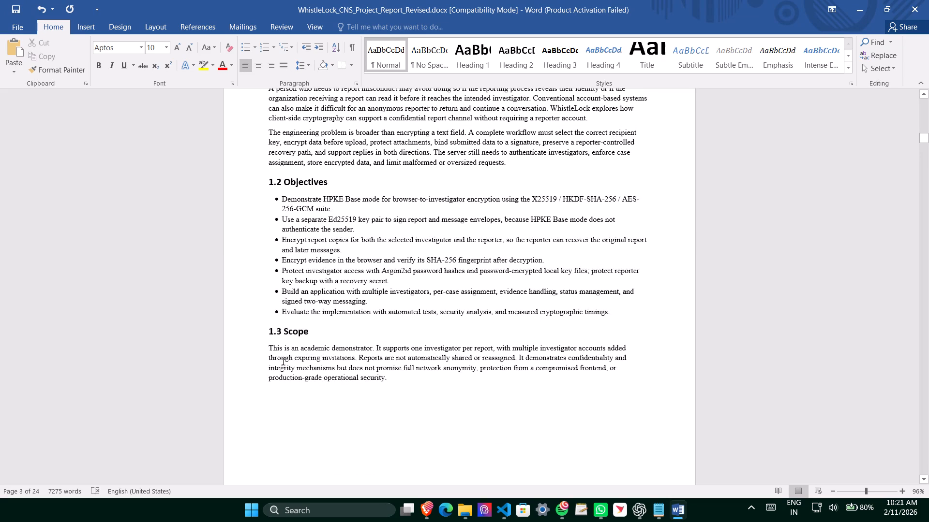
{"action": "scroll", "coordinate": [283, 361], "scroll_direction": "up", "scroll_amount": 3}
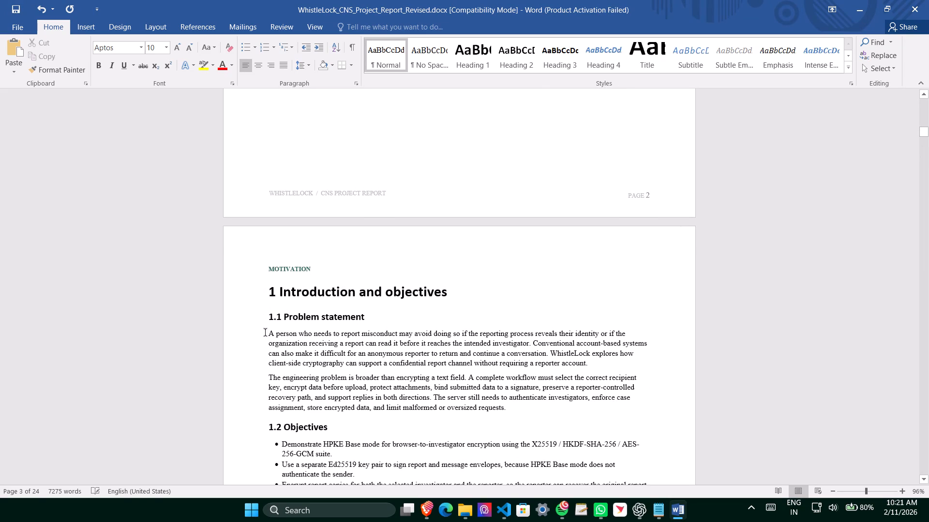
Increase the body text under 1.1 Problem statement, 1.2 Objectives and 1.3 Scope to 11 pt.
{"action": "left_click_drag", "start_coordinate": [265, 333], "coordinate": [514, 410]}
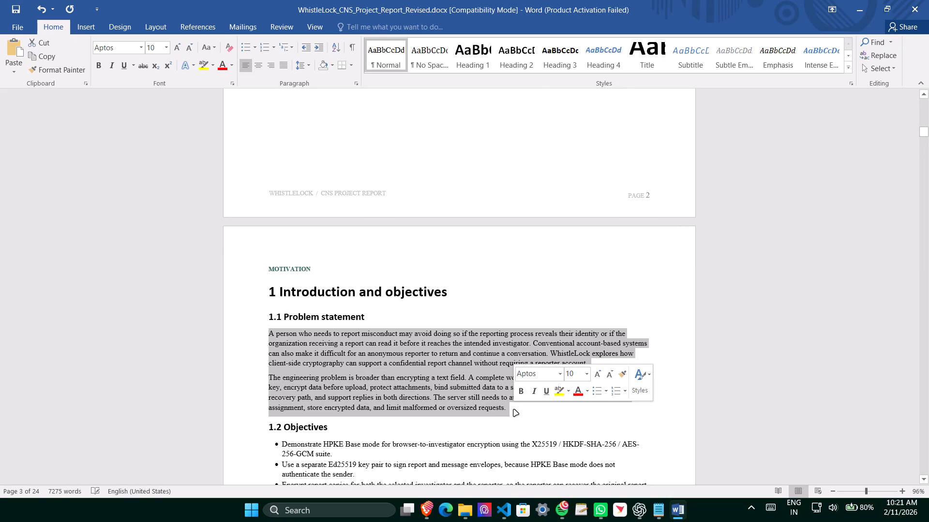
{"action": "key", "text": "ctrl+shift+period"}
{"action": "scroll", "coordinate": [514, 410], "scroll_direction": "down", "scroll_amount": 1}
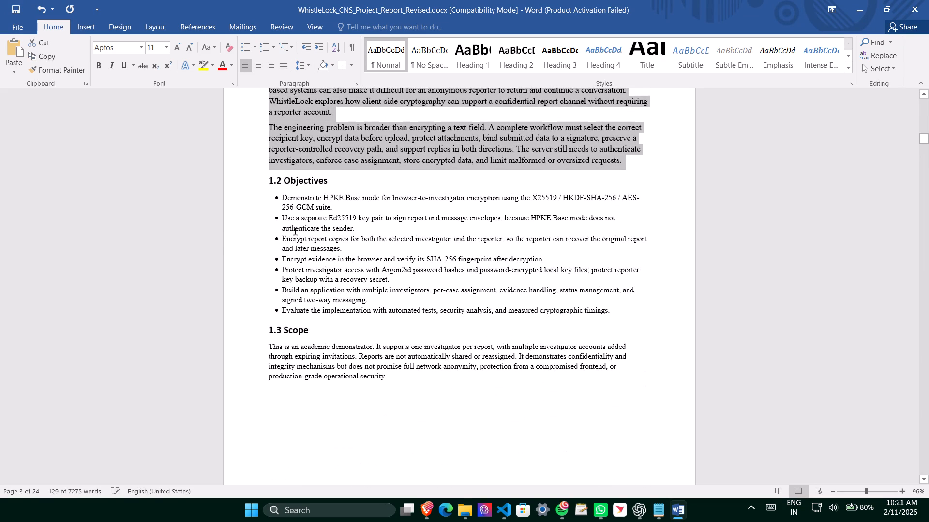
{"action": "left_click_drag", "start_coordinate": [272, 196], "coordinate": [603, 315]}
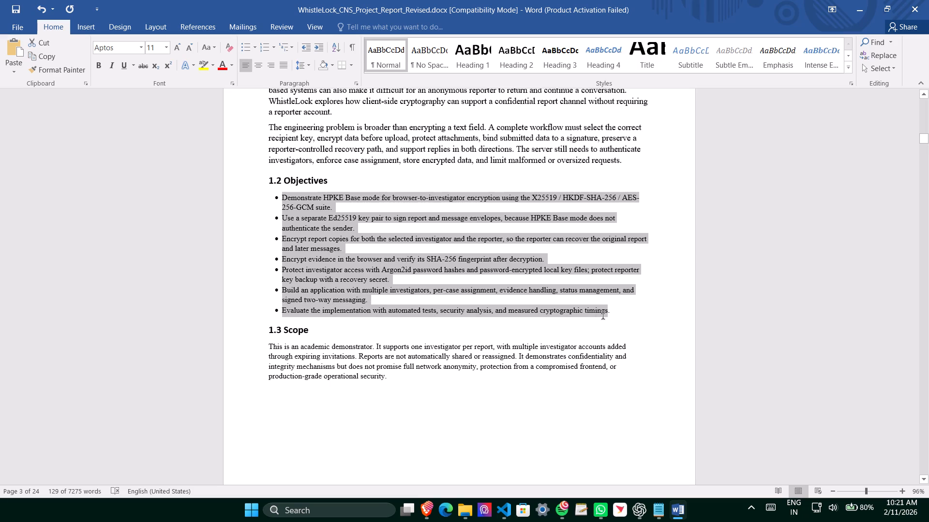
{"action": "left_click_drag", "start_coordinate": [603, 315], "coordinate": [611, 317]}
{"action": "key", "text": "ctrl+shift+period"}
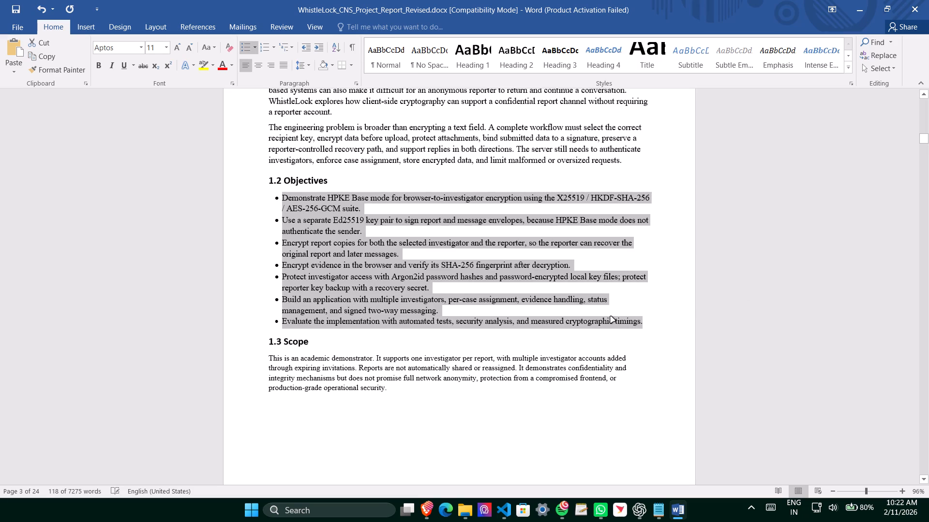
{"action": "left_click_drag", "start_coordinate": [414, 393], "coordinate": [317, 382]}
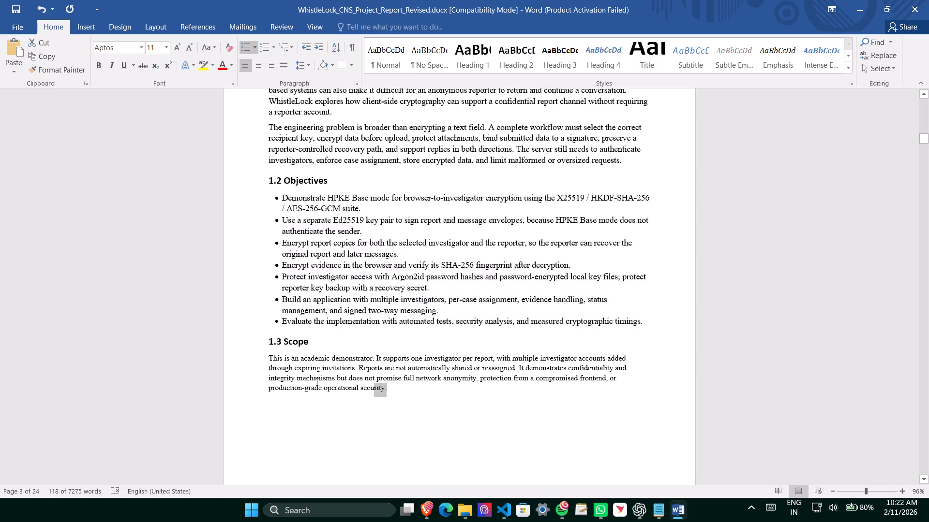
{"action": "left_click_drag", "start_coordinate": [317, 382], "coordinate": [239, 359]}
{"action": "key", "text": "ctrl+shift+period"}
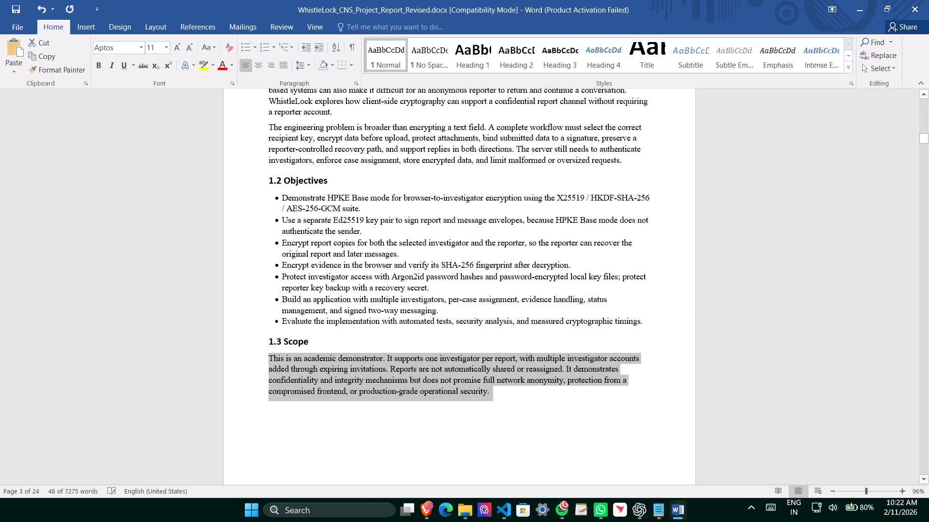
Increase the font size by one step for everything from the Contents heading through the Core idea box on page 2.
{"action": "scroll", "coordinate": [380, 300], "scroll_direction": "up", "scroll_amount": 1}
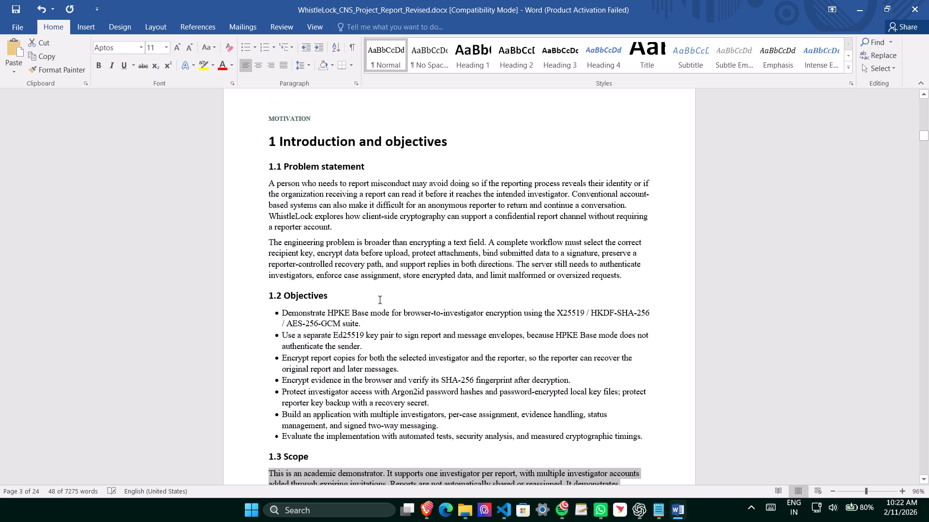
{"action": "scroll", "coordinate": [380, 300], "scroll_direction": "up", "scroll_amount": 4}
{"action": "scroll", "coordinate": [241, 225], "scroll_direction": "up", "scroll_amount": 1}
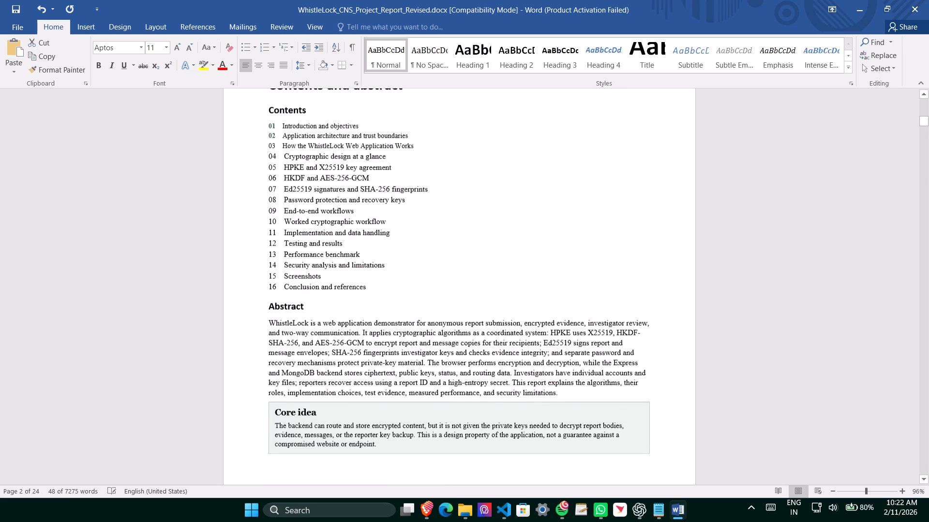
{"action": "scroll", "coordinate": [241, 225], "scroll_direction": "up", "scroll_amount": 1}
{"action": "left_click", "coordinate": [291, 146]}
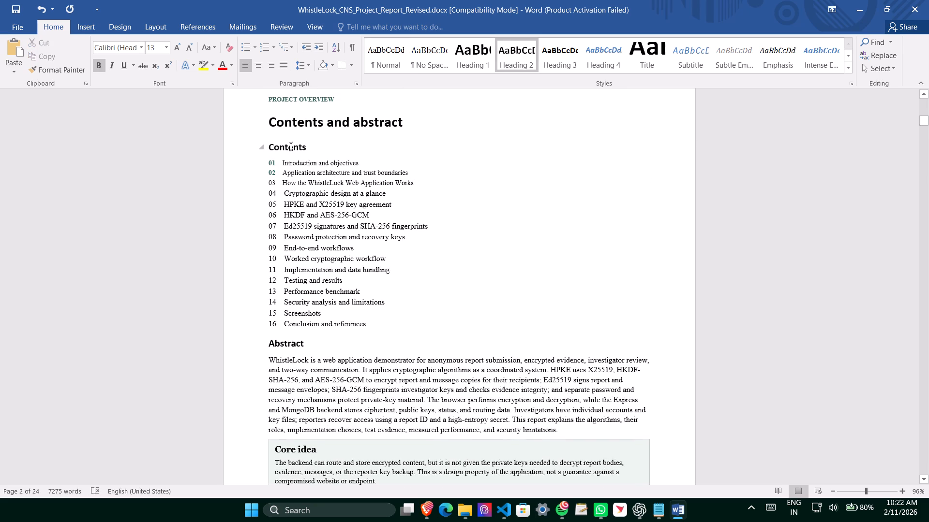
{"action": "left_click", "coordinate": [265, 161]}
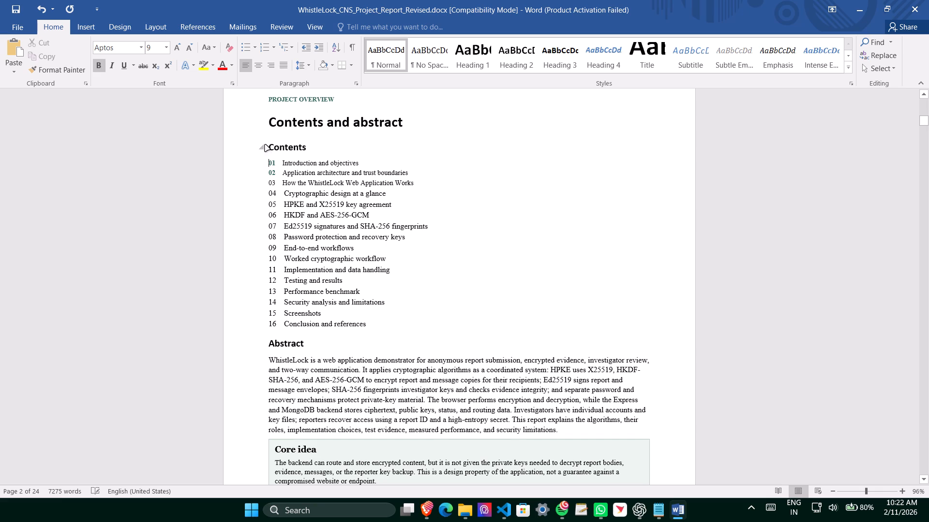
{"action": "left_click_drag", "start_coordinate": [269, 146], "coordinate": [337, 409]}
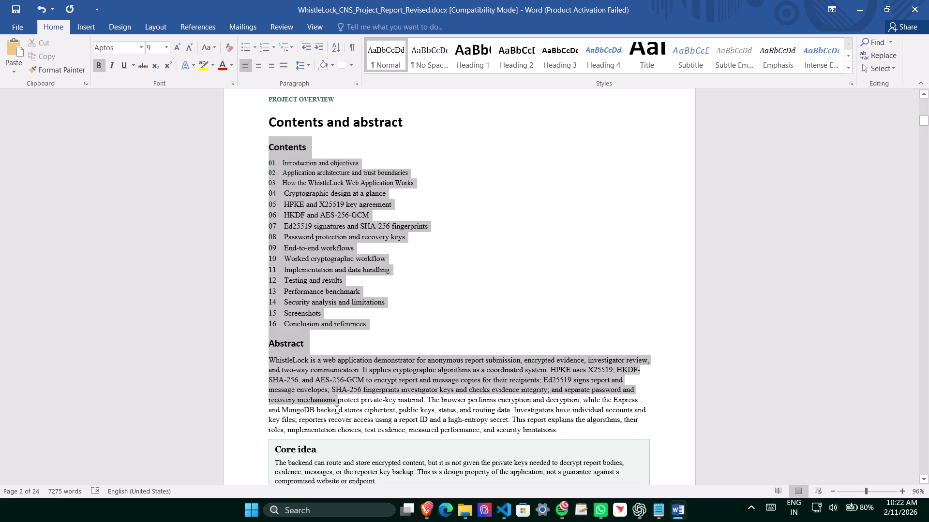
{"action": "left_click_drag", "start_coordinate": [337, 409], "coordinate": [355, 465]}
{"action": "scroll", "coordinate": [355, 465], "scroll_direction": "down", "scroll_amount": 1}
{"action": "key", "text": "ctrl+shift+period"}
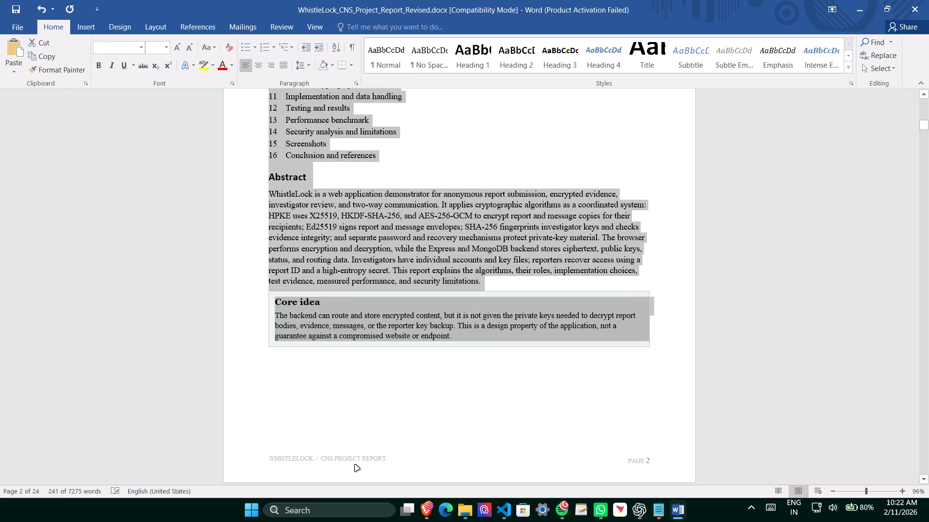
{"action": "left_click", "coordinate": [425, 375]}
Increase the paragraph under 1.3 Scope to 12 pt.
{"action": "scroll", "coordinate": [425, 375], "scroll_direction": "down", "scroll_amount": 2}
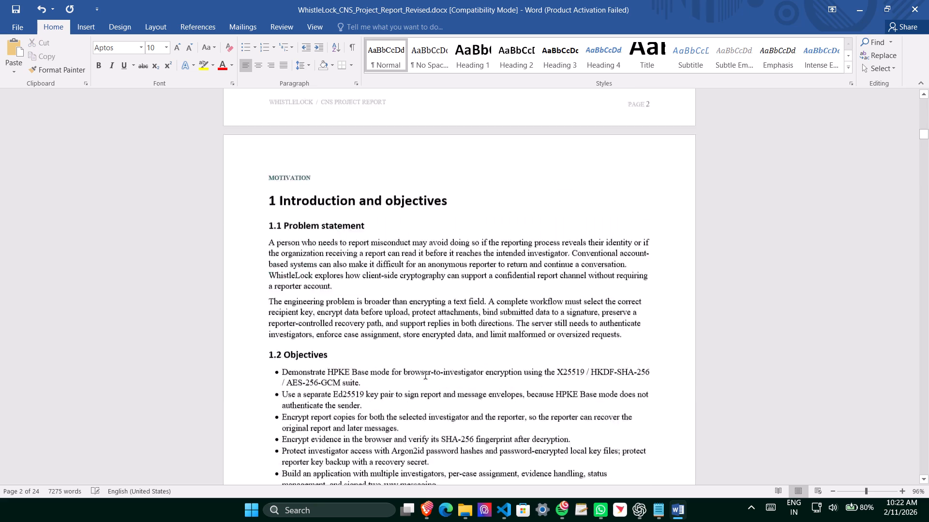
{"action": "scroll", "coordinate": [425, 375], "scroll_direction": "down", "scroll_amount": 3}
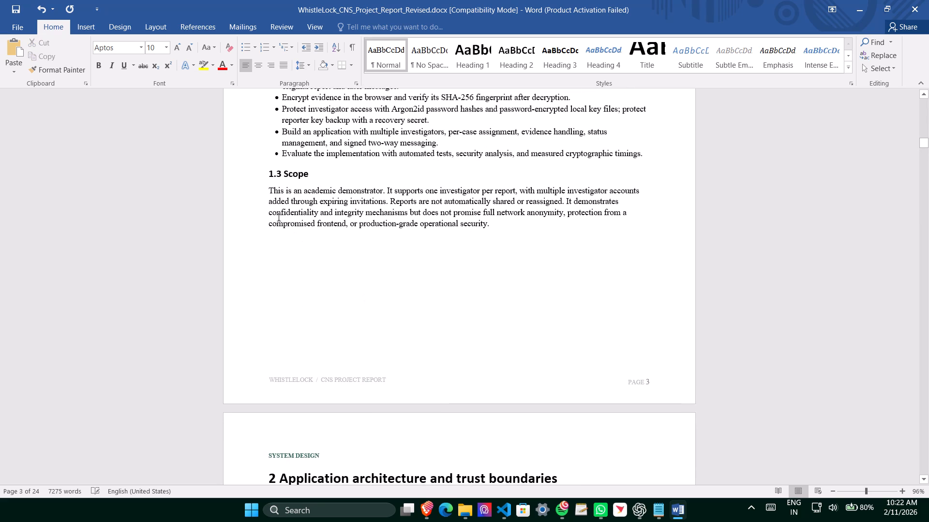
{"action": "left_click_drag", "start_coordinate": [268, 188], "coordinate": [316, 200]}
{"action": "left_click_drag", "start_coordinate": [316, 200], "coordinate": [506, 231]}
{"action": "key", "text": "ctrl+shift+period"}
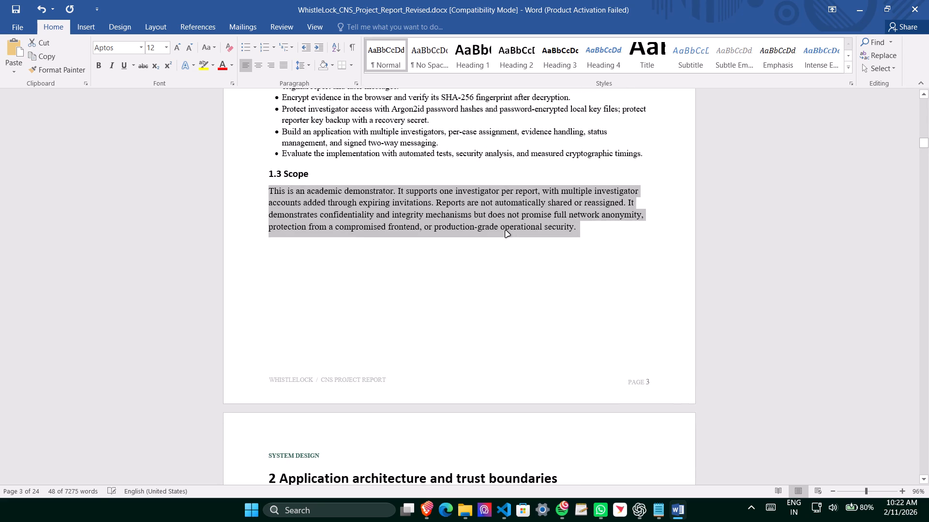
Increase the "1.3 Scope" heading to 14 pt.
{"action": "left_click_drag", "start_coordinate": [318, 177], "coordinate": [260, 172]}
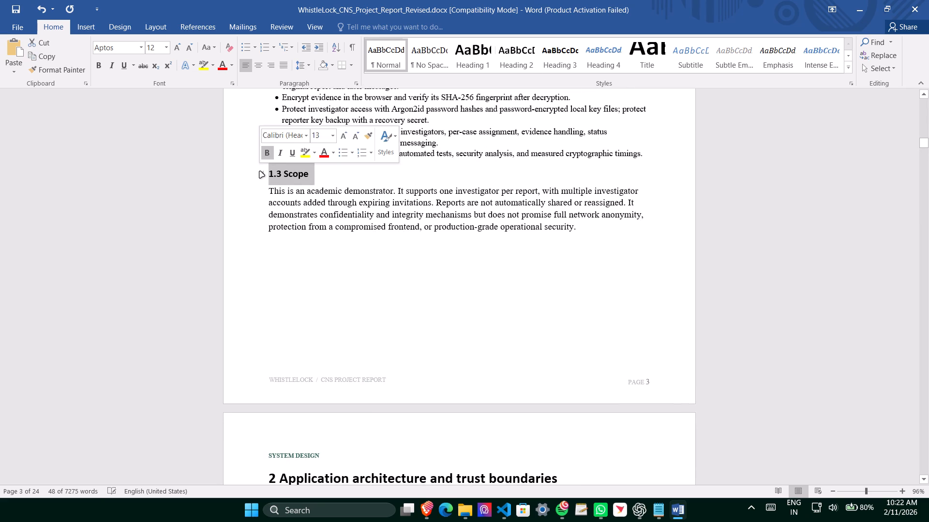
{"action": "key", "text": "ctrl+shift+period"}
{"action": "scroll", "coordinate": [260, 172], "scroll_direction": "up", "scroll_amount": 2}
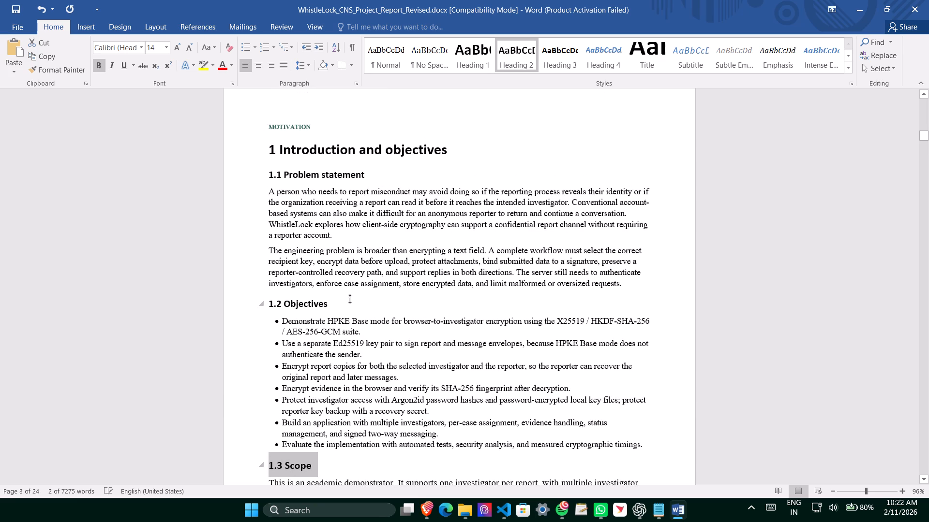
Increase the "1.2 Objectives" and "1.1 Problem statement" headings to 14 pt.
{"action": "left_click", "coordinate": [330, 297]}
{"action": "left_click_drag", "start_coordinate": [330, 297], "coordinate": [264, 304]}
{"action": "key", "text": "ctrl+shift+period"}
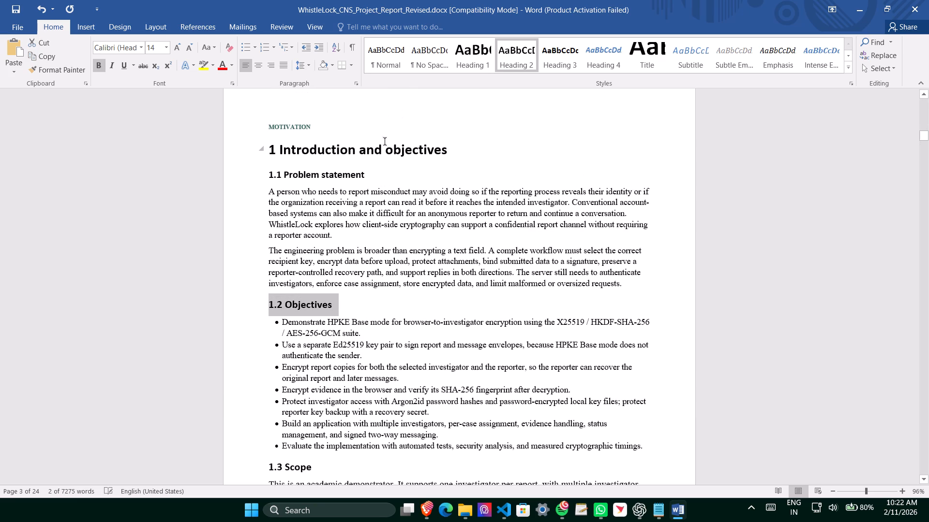
{"action": "left_click_drag", "start_coordinate": [370, 174], "coordinate": [269, 173]}
{"action": "key", "text": "ctrl+shift+period"}
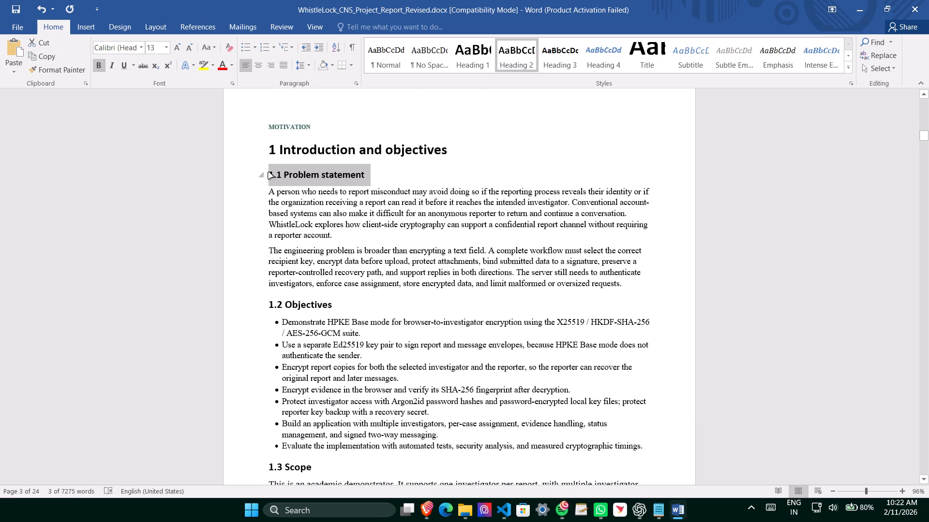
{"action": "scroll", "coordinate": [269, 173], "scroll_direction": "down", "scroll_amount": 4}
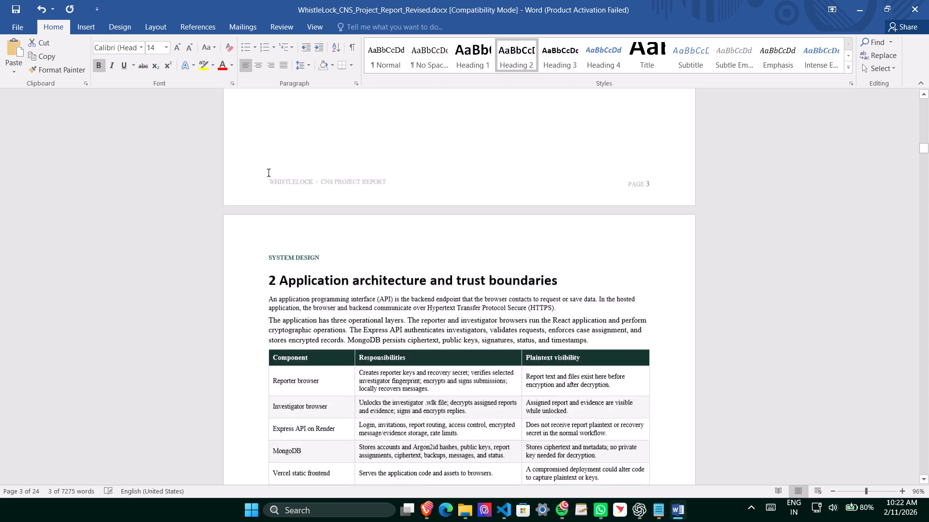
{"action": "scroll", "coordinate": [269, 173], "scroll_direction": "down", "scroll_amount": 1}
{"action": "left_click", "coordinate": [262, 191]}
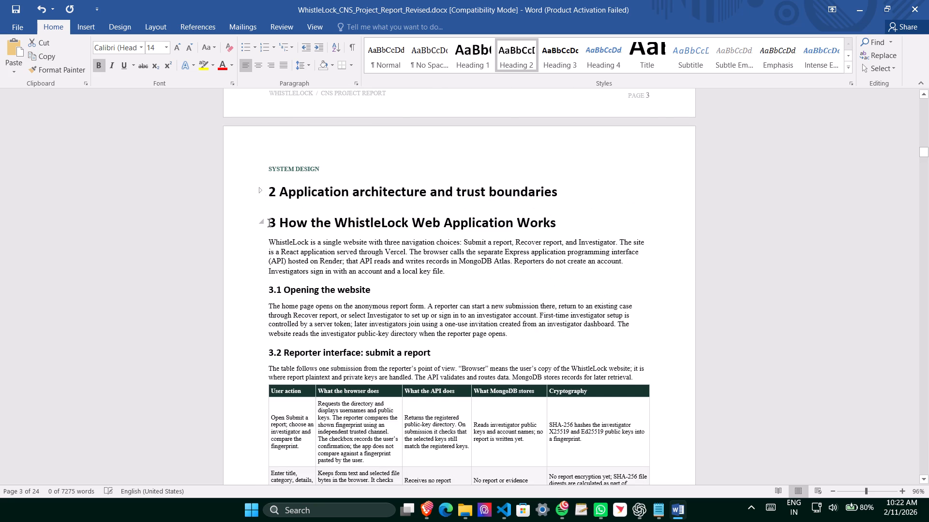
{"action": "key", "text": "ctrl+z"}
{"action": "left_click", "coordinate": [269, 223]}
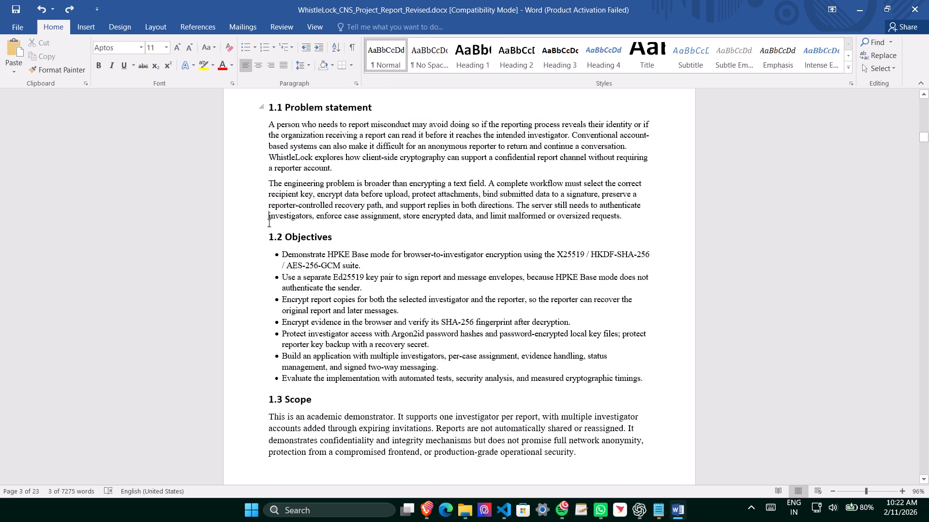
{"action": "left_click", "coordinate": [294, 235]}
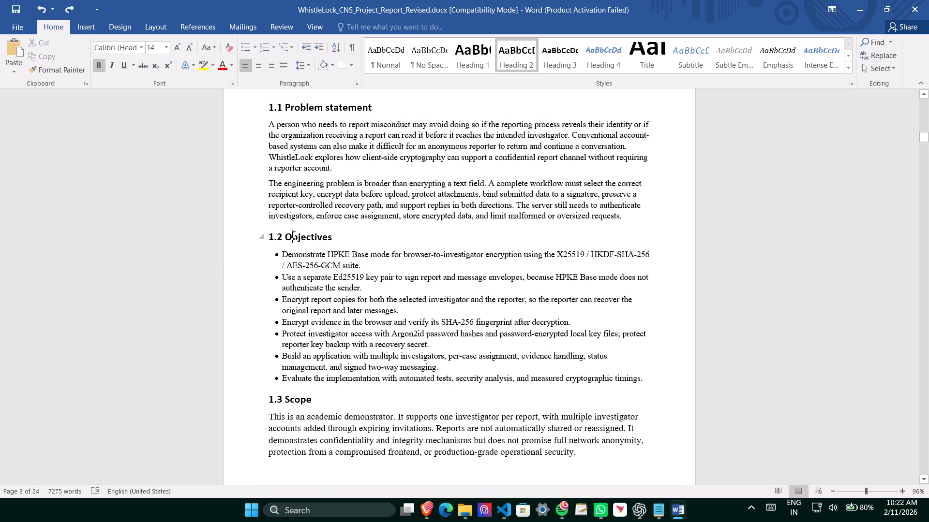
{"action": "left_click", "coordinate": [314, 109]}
Increase the font size by one step for section 2, from its opening API paragraph through the Trust boundary box.
{"action": "scroll", "coordinate": [379, 237], "scroll_direction": "down", "scroll_amount": 5}
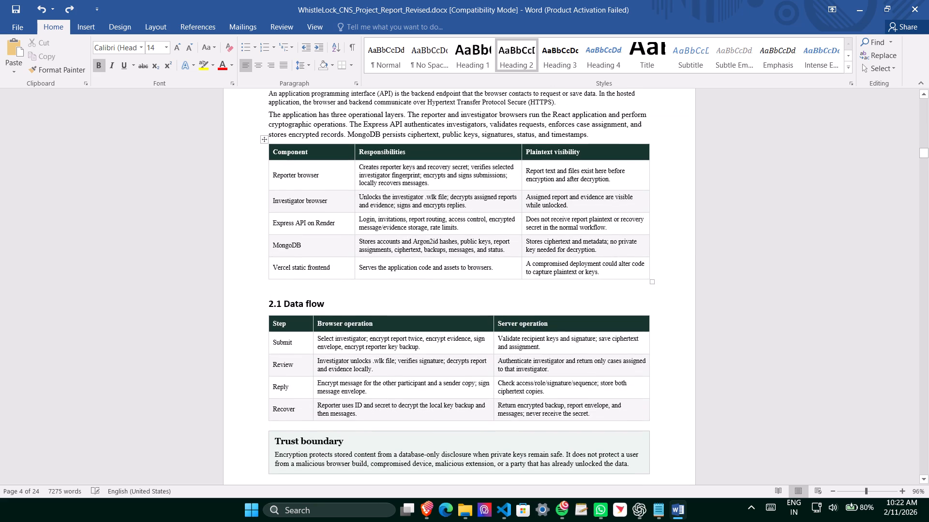
{"action": "scroll", "coordinate": [379, 237], "scroll_direction": "up", "scroll_amount": 1}
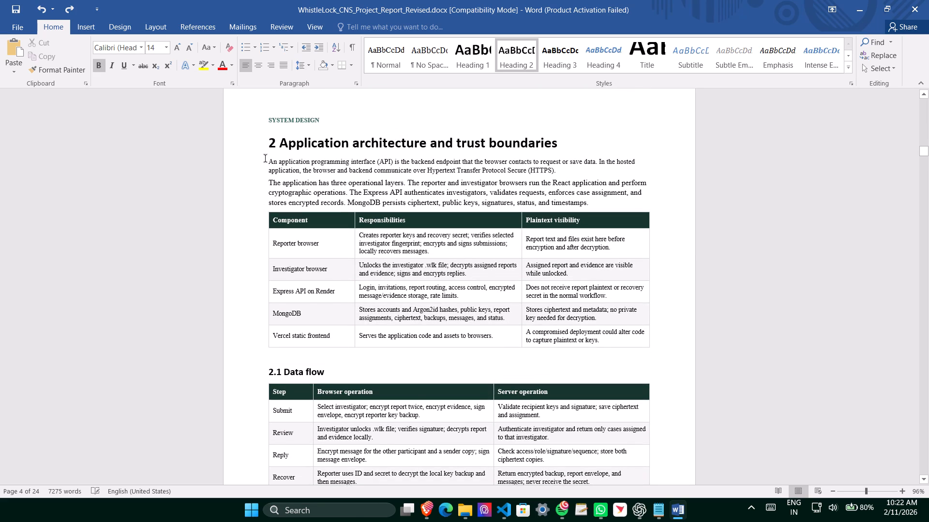
{"action": "left_click_drag", "start_coordinate": [266, 159], "coordinate": [583, 445]}
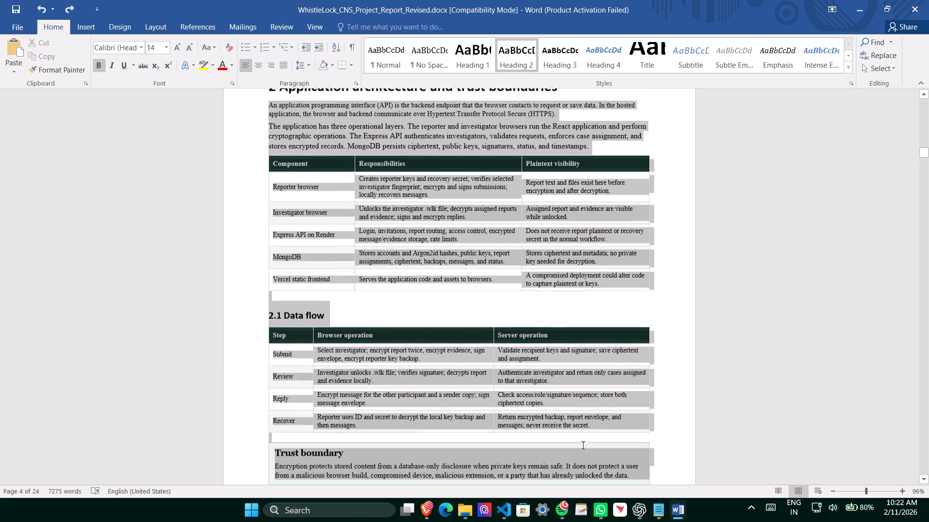
{"action": "left_click_drag", "start_coordinate": [583, 445], "coordinate": [639, 249]}
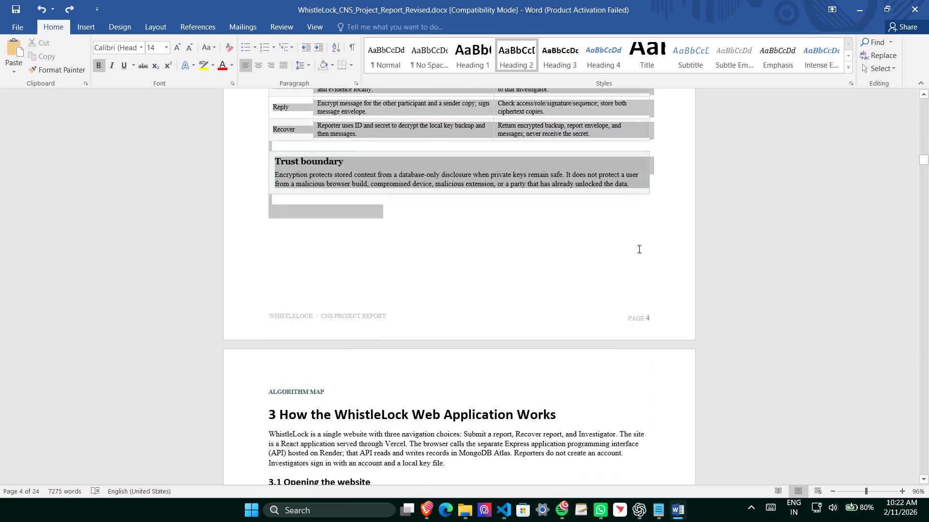
{"action": "left_click_drag", "start_coordinate": [639, 249], "coordinate": [633, 192]}
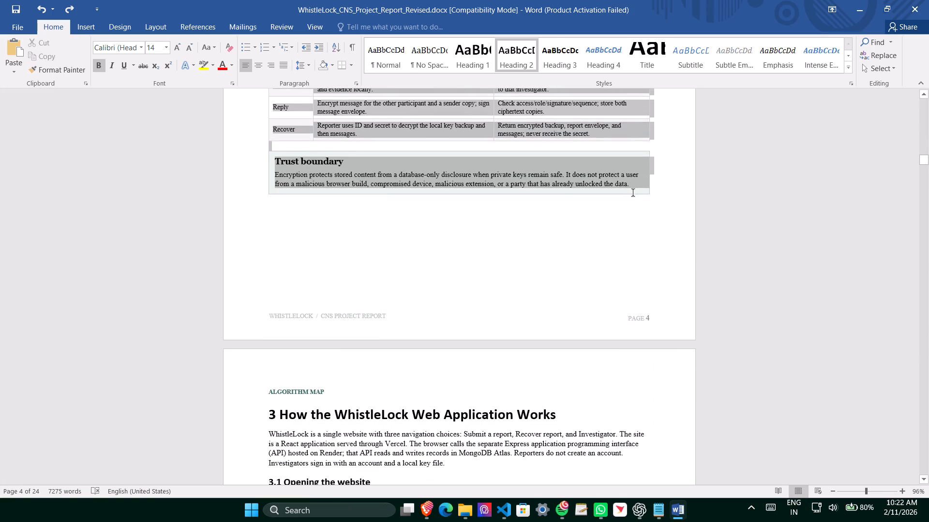
{"action": "left_click_drag", "start_coordinate": [633, 192], "coordinate": [633, 192]}
{"action": "key", "text": "ctrl+shift+period"}
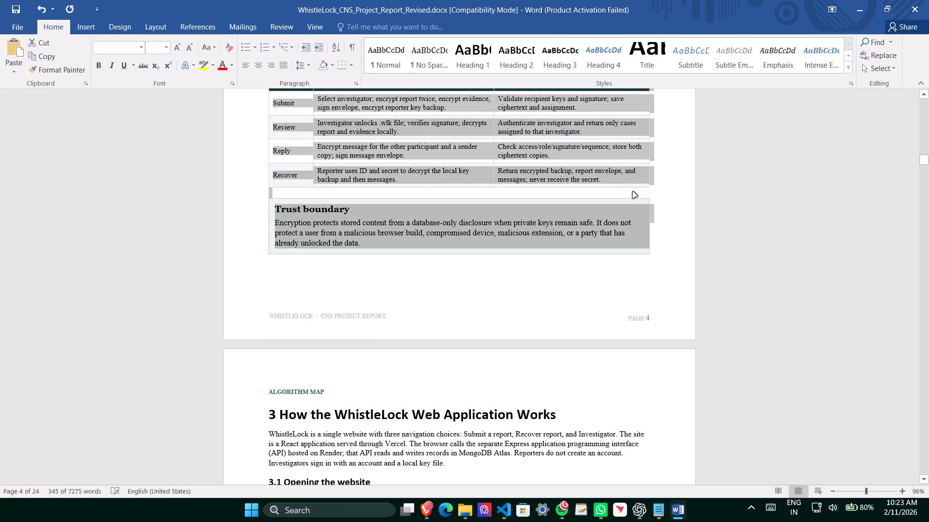
{"action": "left_click", "coordinate": [657, 268]}
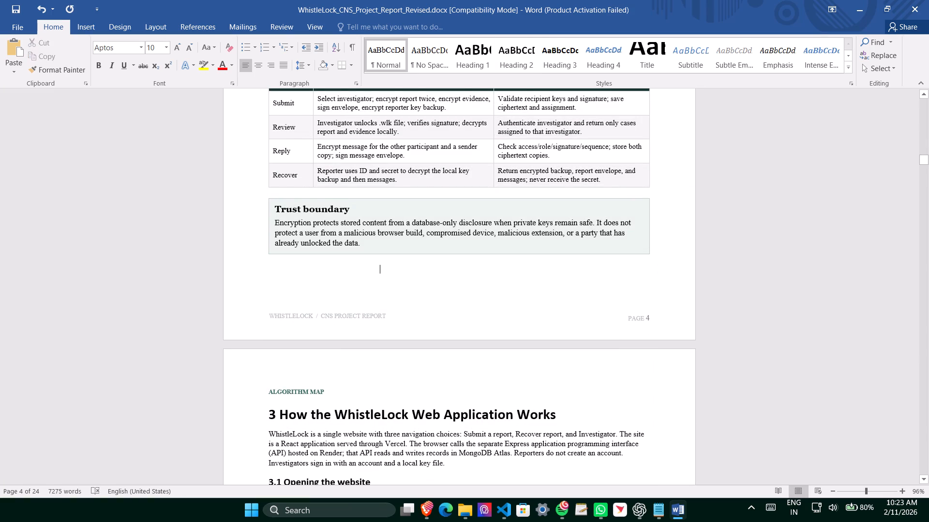
Increase the font size by one step for section 3, from its opening paragraph through the paragraph below the 3.5 system diagram.
{"action": "scroll", "coordinate": [657, 268], "scroll_direction": "down", "scroll_amount": 2}
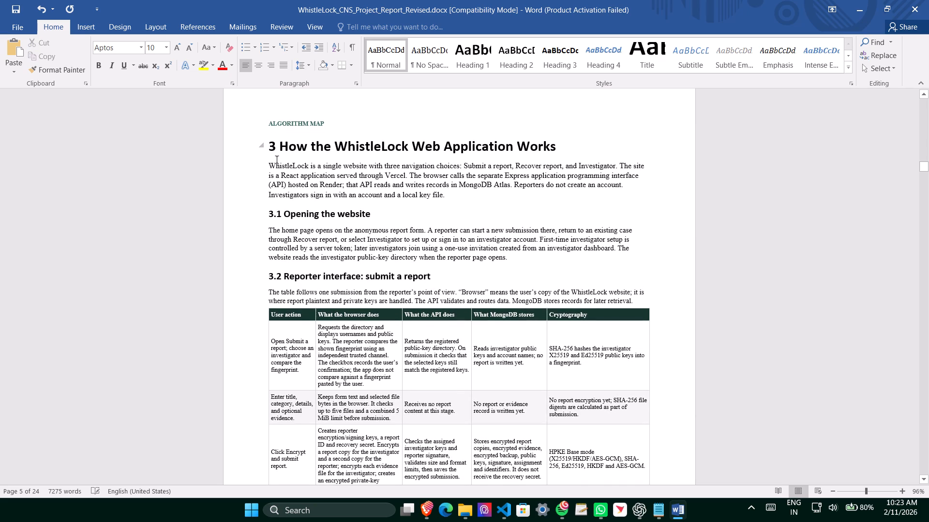
{"action": "left_click_drag", "start_coordinate": [268, 162], "coordinate": [376, 483]}
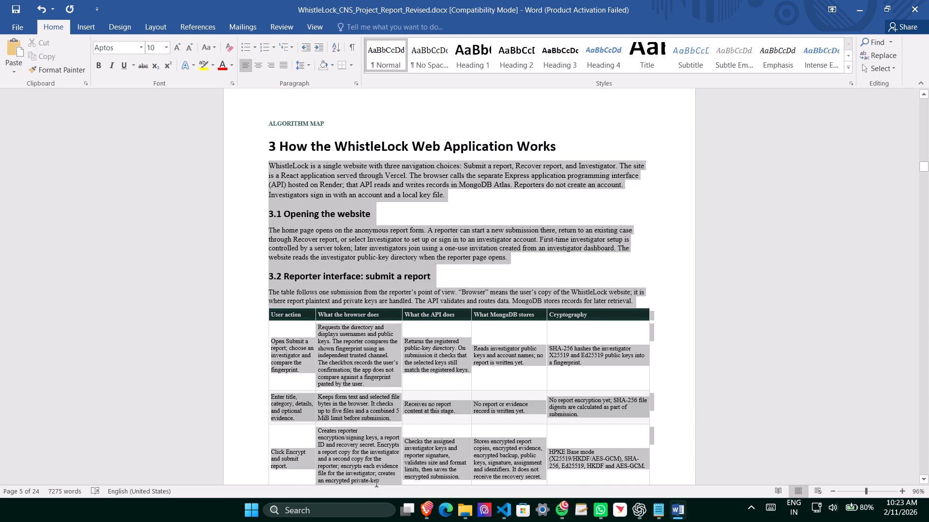
{"action": "left_click_drag", "start_coordinate": [376, 483], "coordinate": [443, 263]}
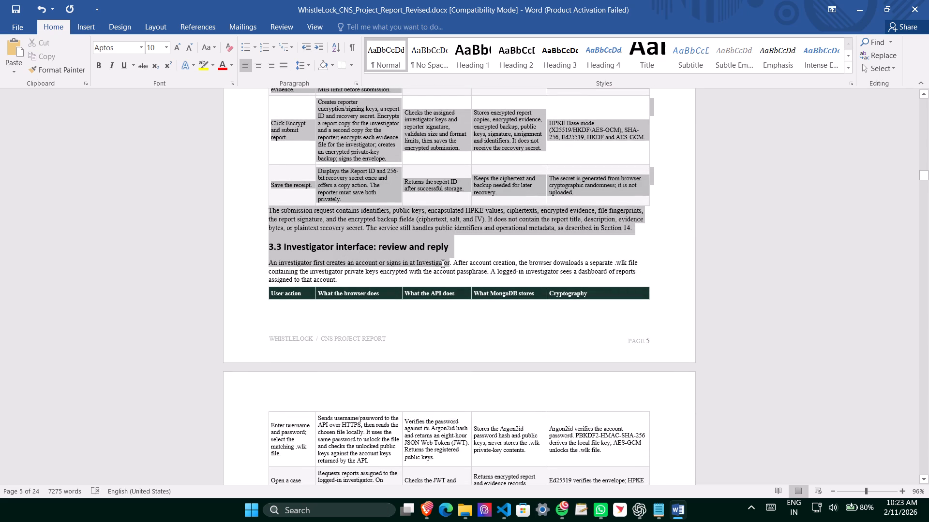
{"action": "left_click_drag", "start_coordinate": [443, 263], "coordinate": [359, 279]}
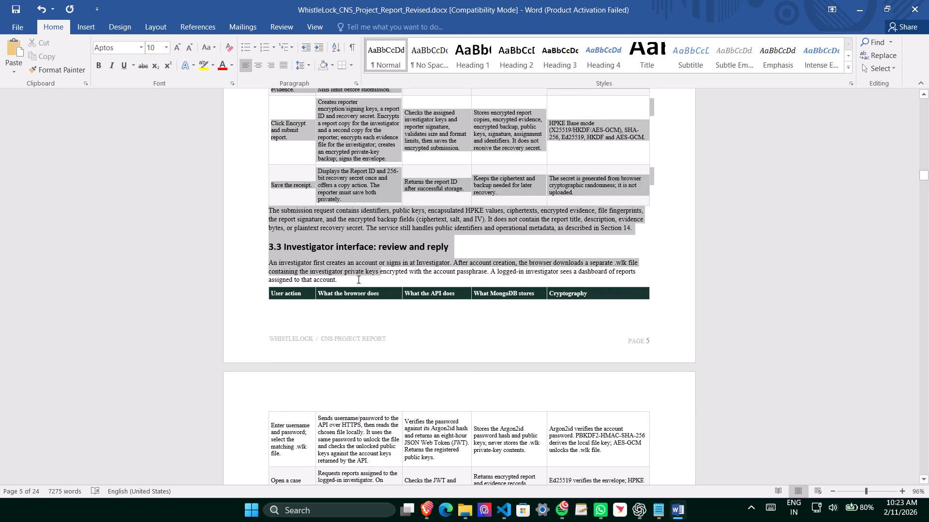
{"action": "left_click_drag", "start_coordinate": [359, 279], "coordinate": [416, 414]}
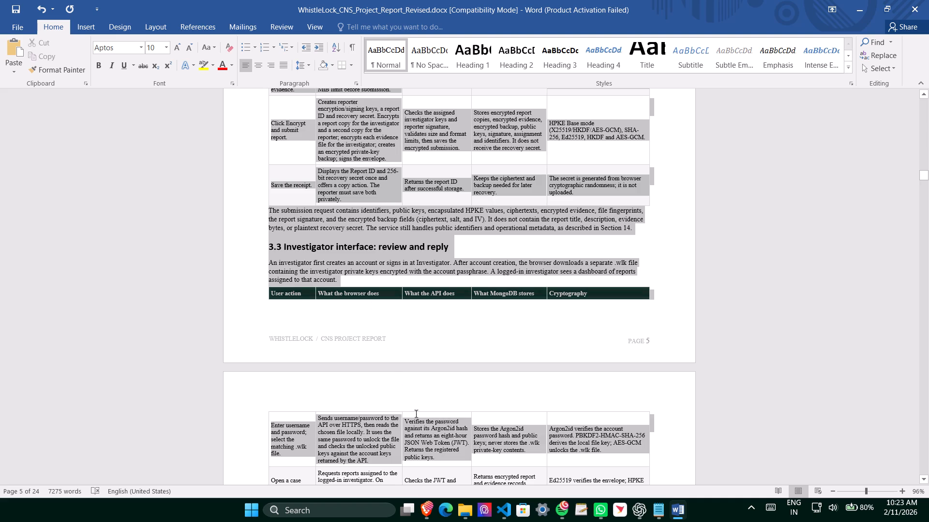
{"action": "left_click_drag", "start_coordinate": [416, 414], "coordinate": [408, 330]}
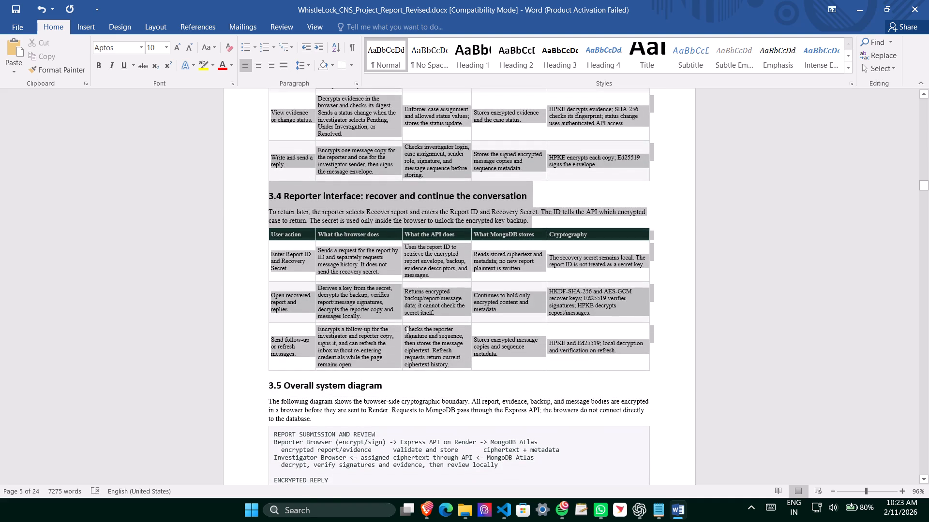
{"action": "left_click_drag", "start_coordinate": [408, 330], "coordinate": [435, 462]}
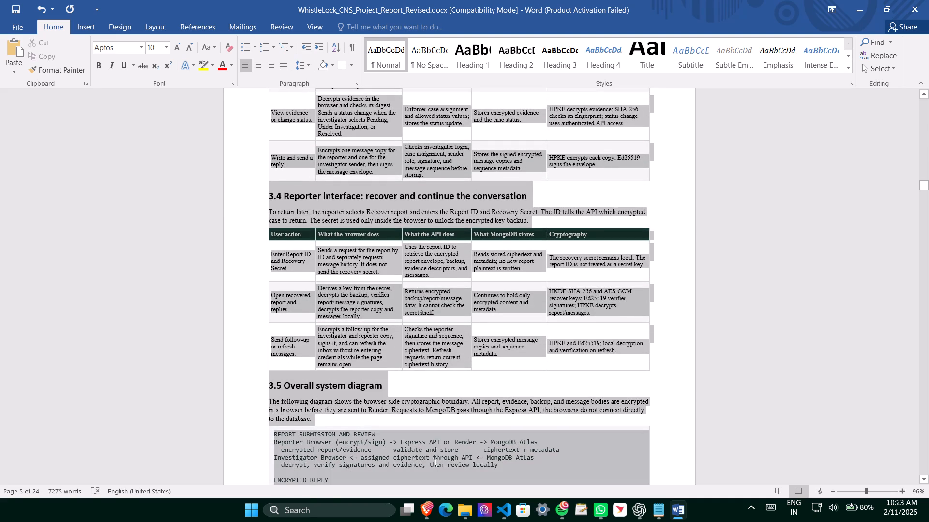
{"action": "left_click_drag", "start_coordinate": [435, 462], "coordinate": [534, 294]}
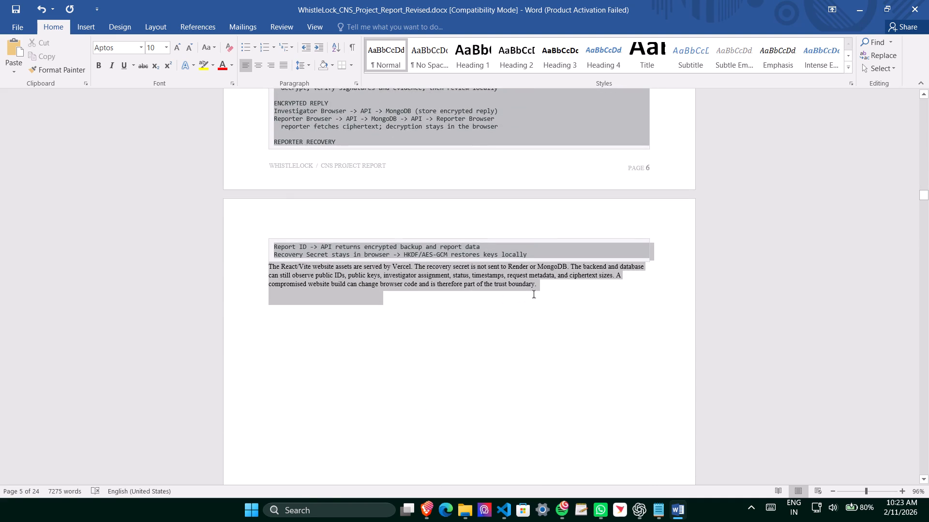
{"action": "left_click_drag", "start_coordinate": [534, 294], "coordinate": [557, 285]}
{"action": "key", "text": "ctrl+shift+period"}
{"action": "scroll", "coordinate": [557, 285], "scroll_direction": "down", "scroll_amount": 1}
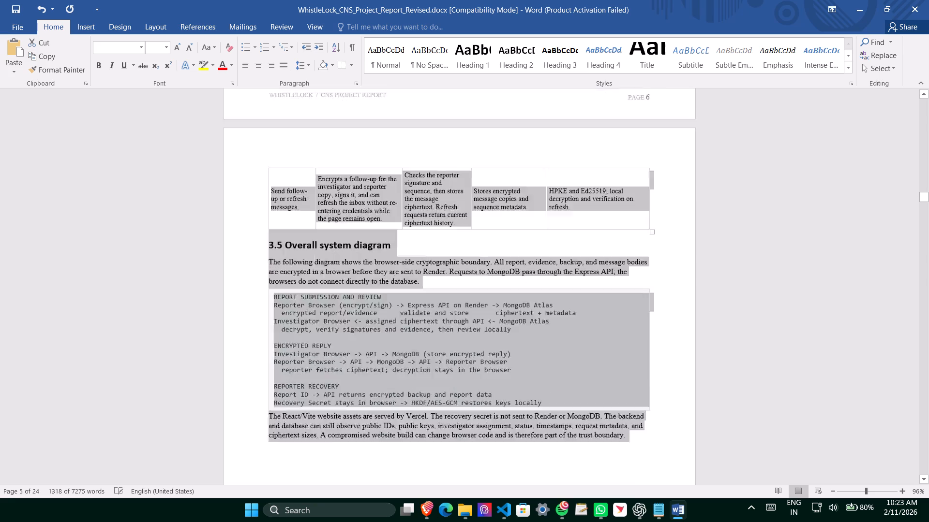
{"action": "scroll", "coordinate": [557, 285], "scroll_direction": "down", "scroll_amount": 2}
{"action": "left_click", "coordinate": [557, 285]}
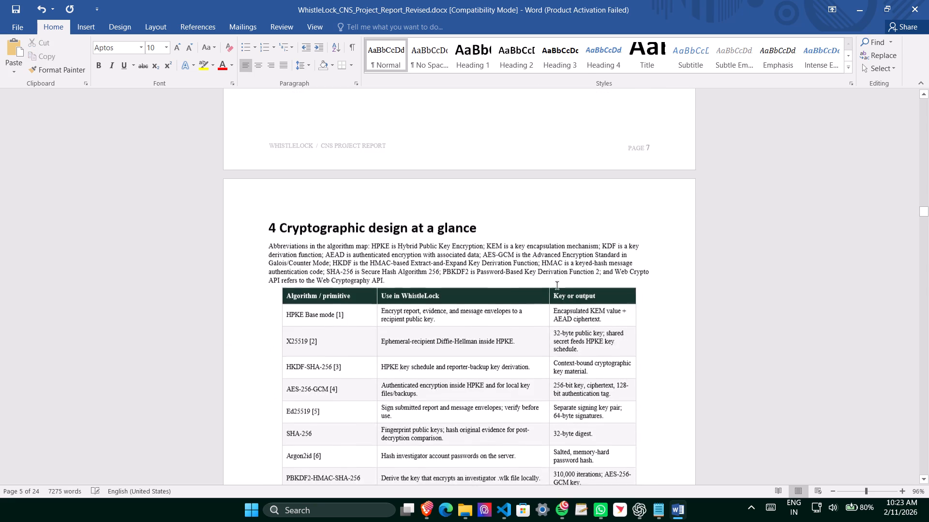
Remove the break before "4 Cryptographic design at a glance" so it directly follows section 3, and apply Heading 1 to it.
{"action": "left_click", "coordinate": [269, 355]}
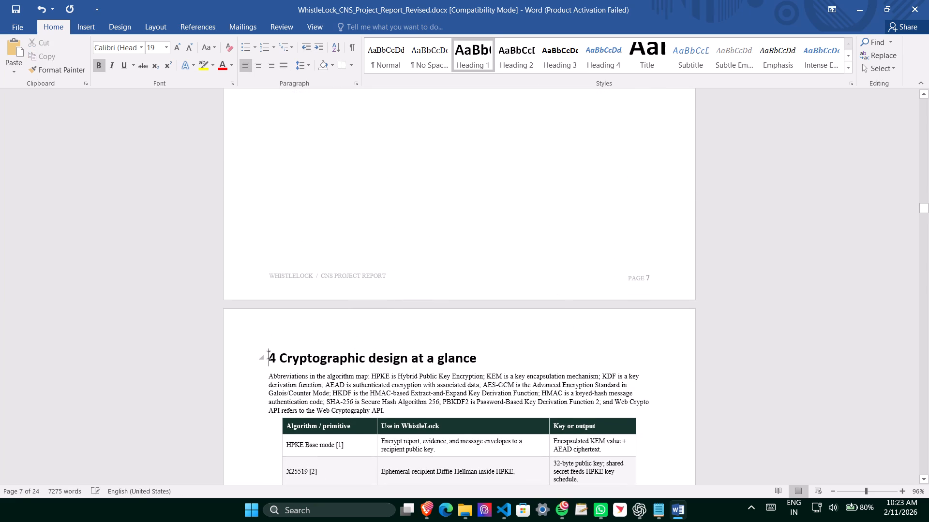
{"action": "key", "text": "BackSpace"}
{"action": "key", "text": "BackSpace"}
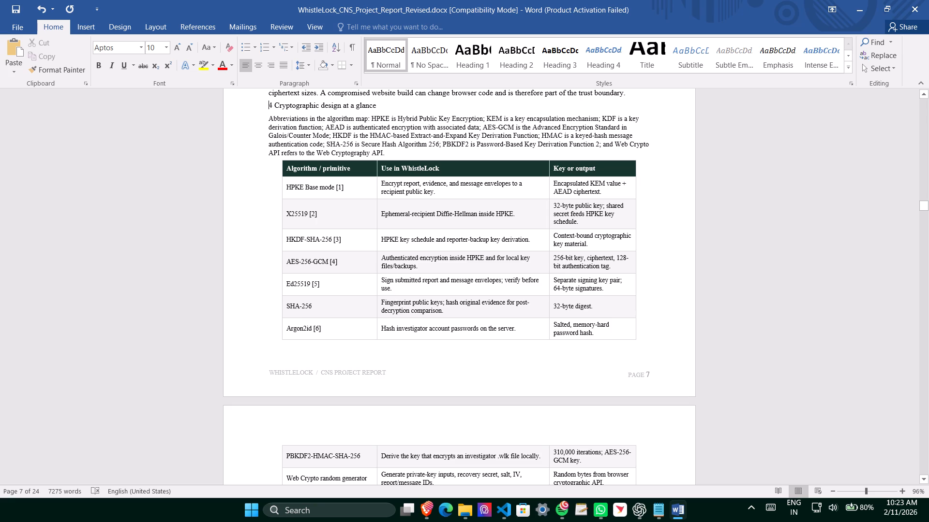
{"action": "key", "text": "ctrl+z"}
{"action": "key", "text": "ctrl+z"}
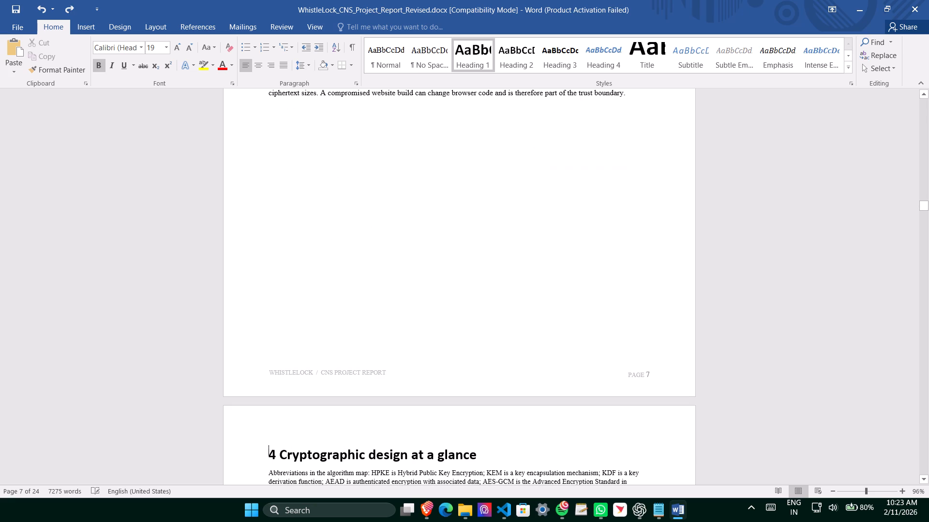
{"action": "key", "text": "BackSpace"}
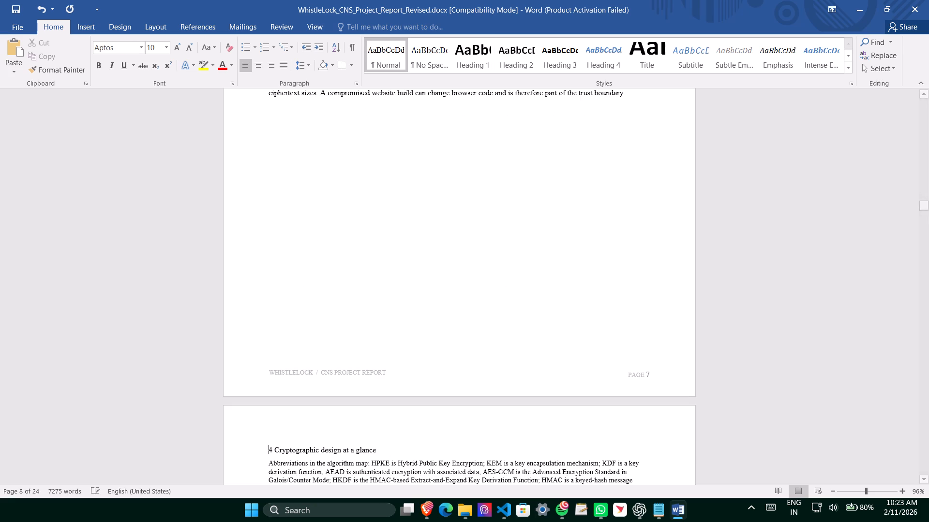
{"action": "key", "text": "BackSpace"}
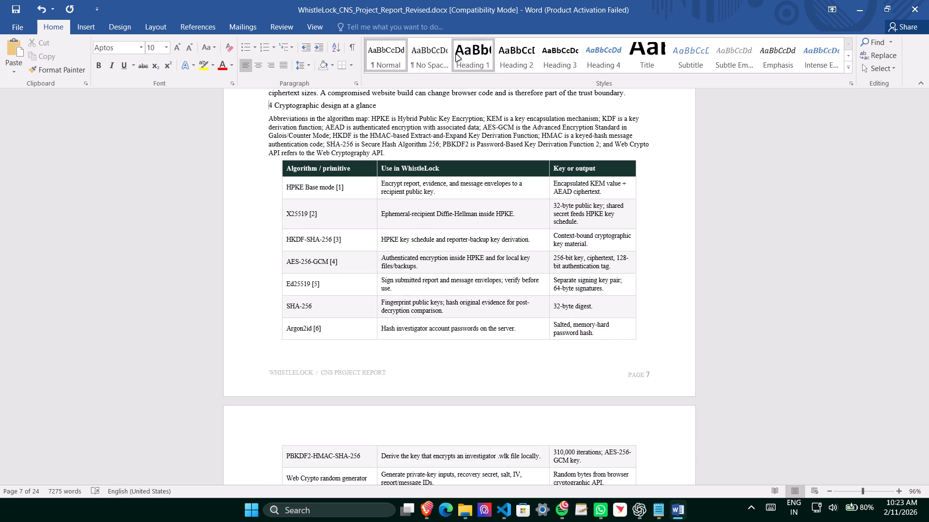
{"action": "left_click", "coordinate": [456, 55]}
Increase the font size by one step for section 4, from the abbreviations paragraph through the Key separation box.
{"action": "scroll", "coordinate": [645, 294], "scroll_direction": "down", "scroll_amount": 1}
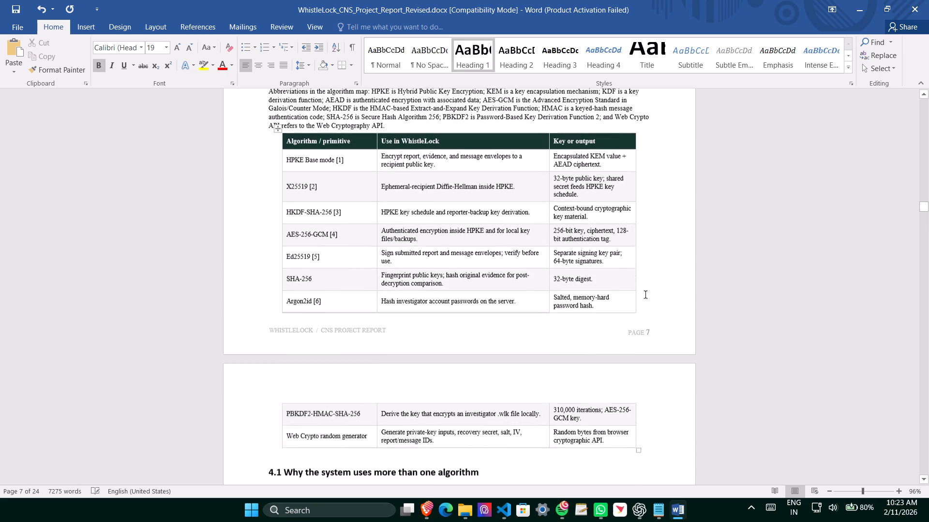
{"action": "scroll", "coordinate": [645, 294], "scroll_direction": "down", "scroll_amount": 1}
{"action": "scroll", "coordinate": [645, 294], "scroll_direction": "up", "scroll_amount": 2}
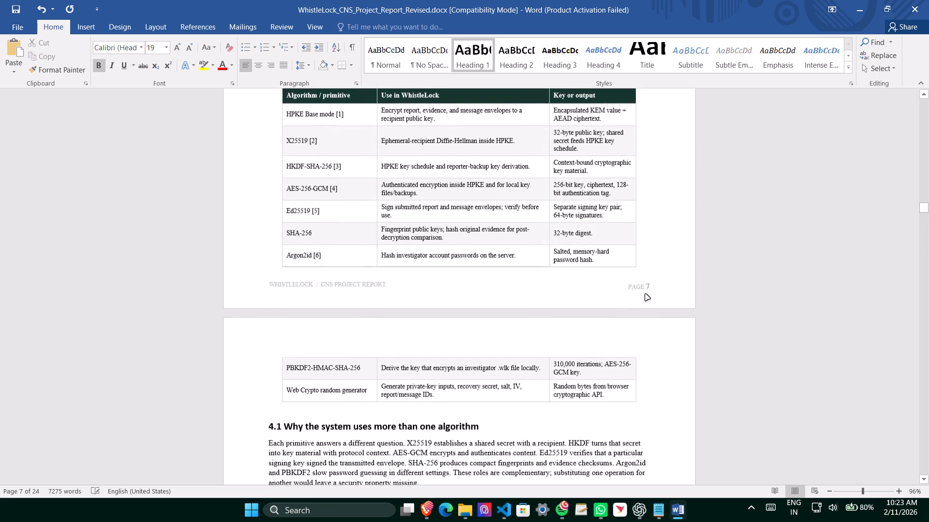
{"action": "scroll", "coordinate": [645, 294], "scroll_direction": "up", "scroll_amount": 1}
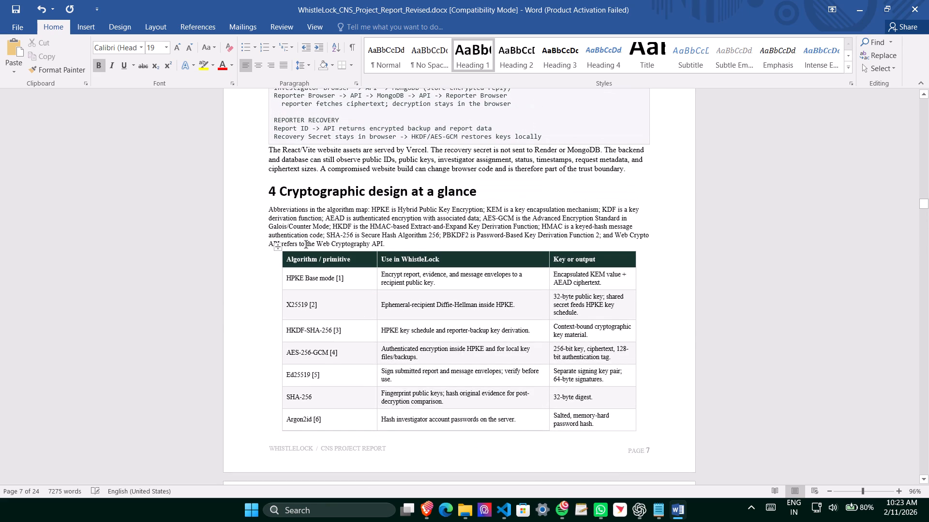
{"action": "left_click_drag", "start_coordinate": [270, 207], "coordinate": [291, 254]}
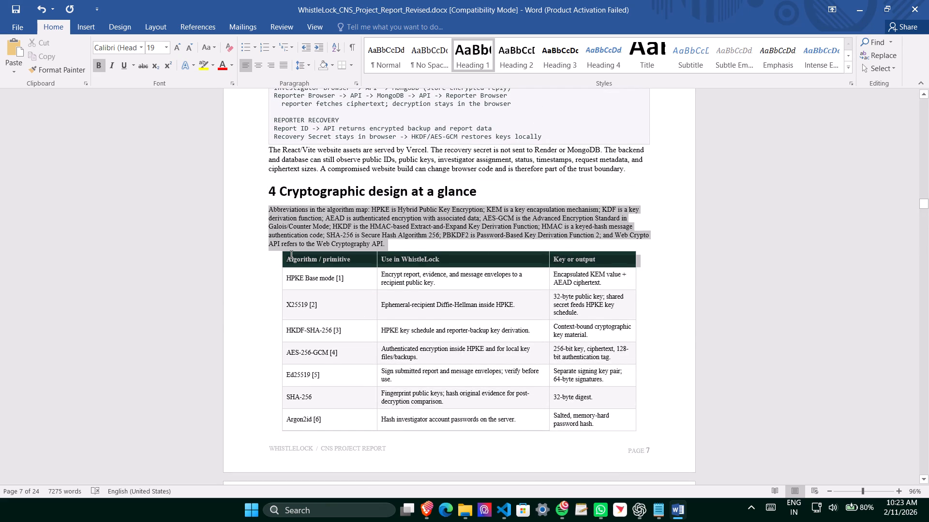
{"action": "left_click_drag", "start_coordinate": [291, 254], "coordinate": [398, 492]}
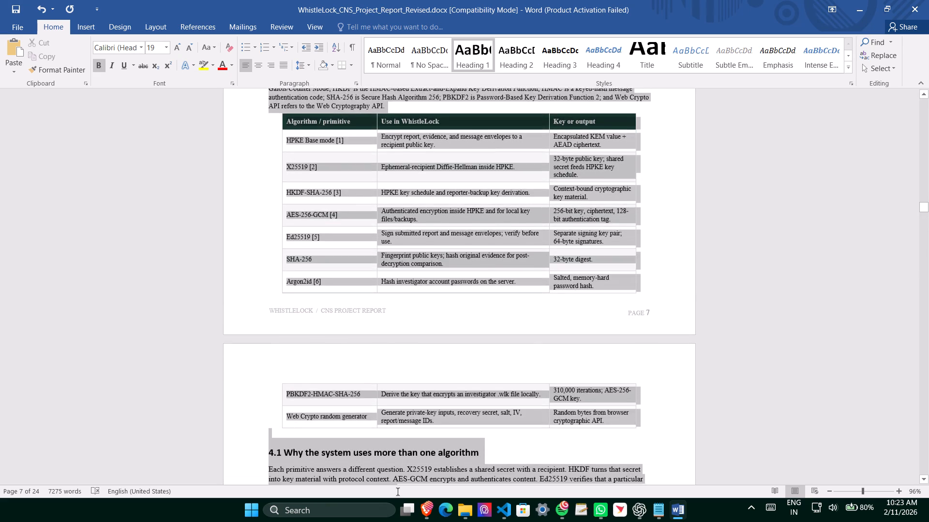
{"action": "left_click_drag", "start_coordinate": [398, 492], "coordinate": [521, 331]}
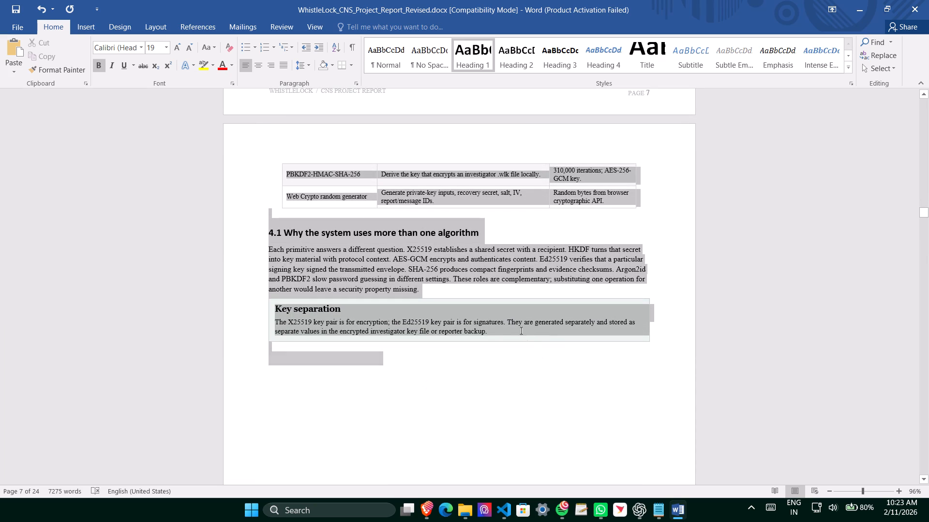
{"action": "left_click_drag", "start_coordinate": [521, 331], "coordinate": [501, 332]}
{"action": "key", "text": "ctrl+shift+period"}
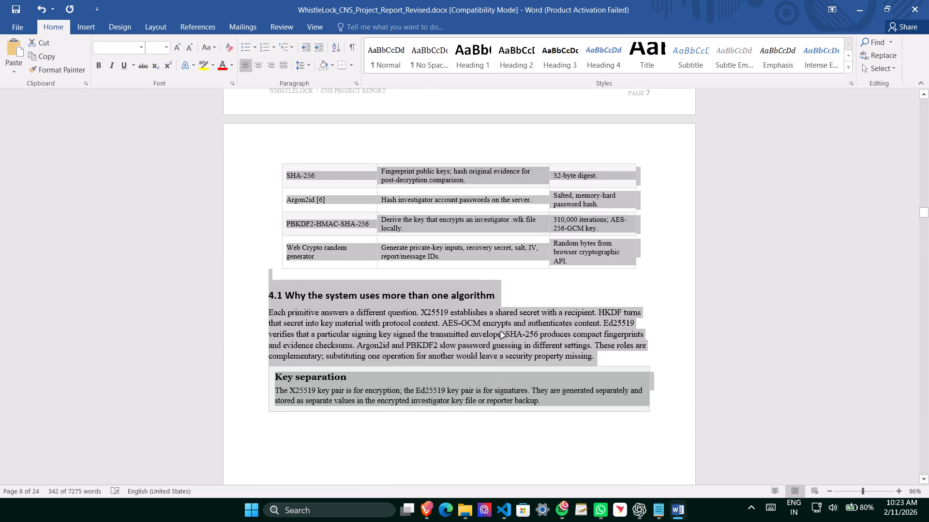
{"action": "left_click", "coordinate": [501, 332]}
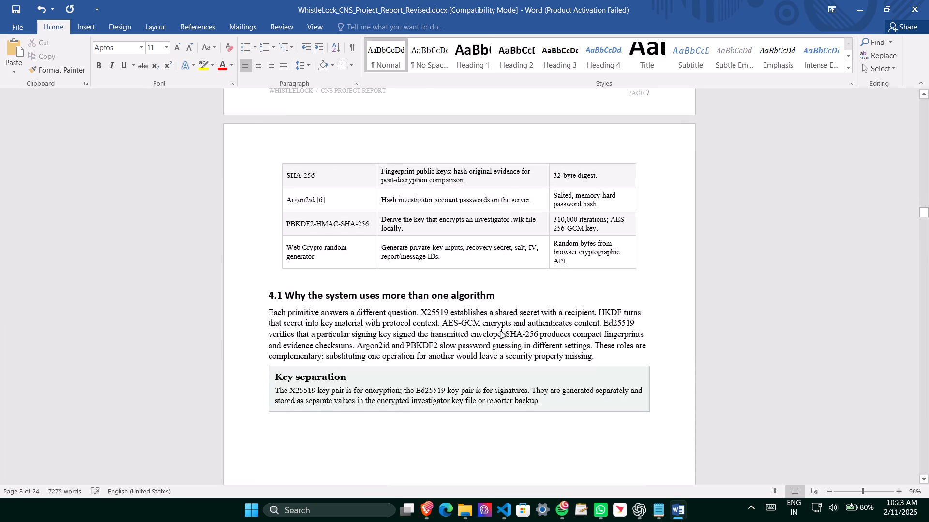
Increase the font size by one step for section 5, from its plain-language paragraph through the 5.3 sender authentication paragraph.
{"action": "scroll", "coordinate": [567, 375], "scroll_direction": "down", "scroll_amount": 4}
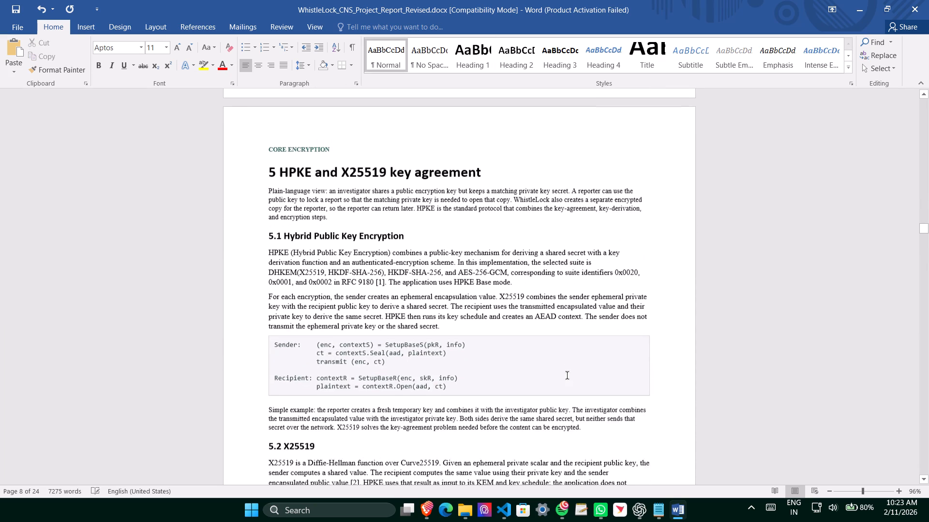
{"action": "scroll", "coordinate": [567, 375], "scroll_direction": "down", "scroll_amount": 1}
{"action": "left_click_drag", "start_coordinate": [267, 176], "coordinate": [282, 219]}
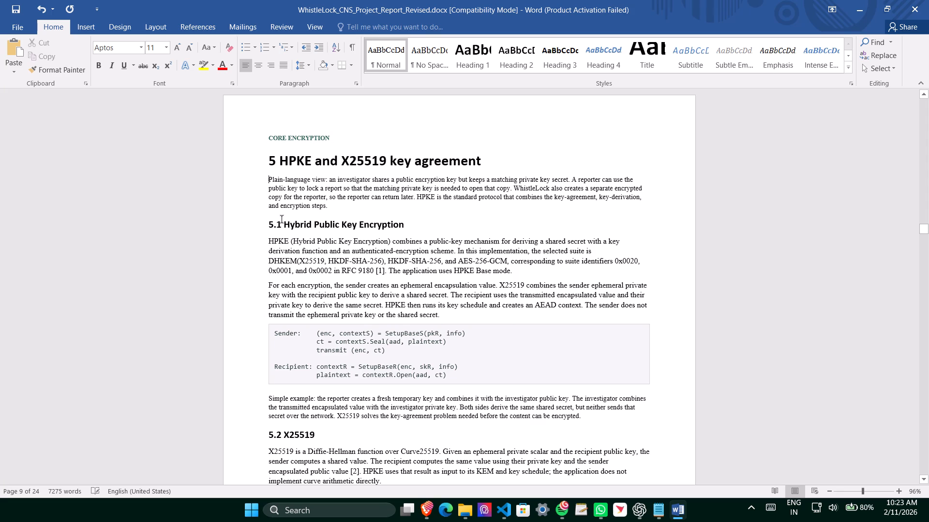
{"action": "left_click_drag", "start_coordinate": [282, 219], "coordinate": [400, 369]}
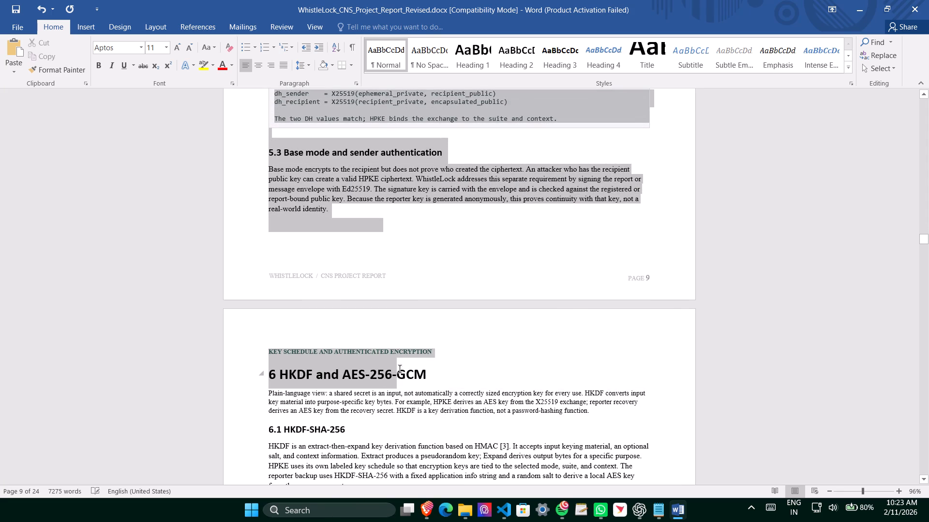
{"action": "left_click_drag", "start_coordinate": [400, 369], "coordinate": [329, 208]}
{"action": "key", "text": "ctrl+shift+period"}
{"action": "scroll", "coordinate": [329, 208], "scroll_direction": "down", "scroll_amount": 3}
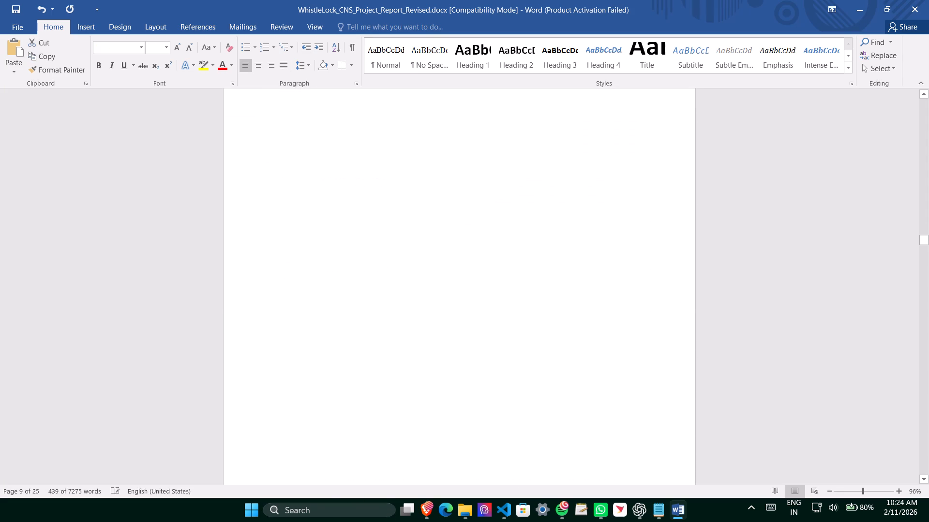
{"action": "scroll", "coordinate": [329, 208], "scroll_direction": "down", "scroll_amount": 3}
{"action": "scroll", "coordinate": [329, 208], "scroll_direction": "up", "scroll_amount": 5}
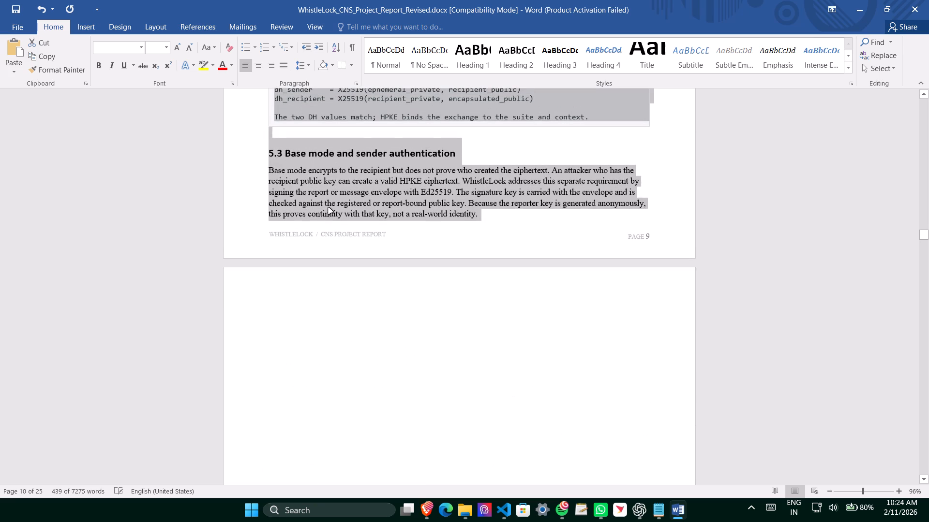
{"action": "left_click", "coordinate": [437, 314]}
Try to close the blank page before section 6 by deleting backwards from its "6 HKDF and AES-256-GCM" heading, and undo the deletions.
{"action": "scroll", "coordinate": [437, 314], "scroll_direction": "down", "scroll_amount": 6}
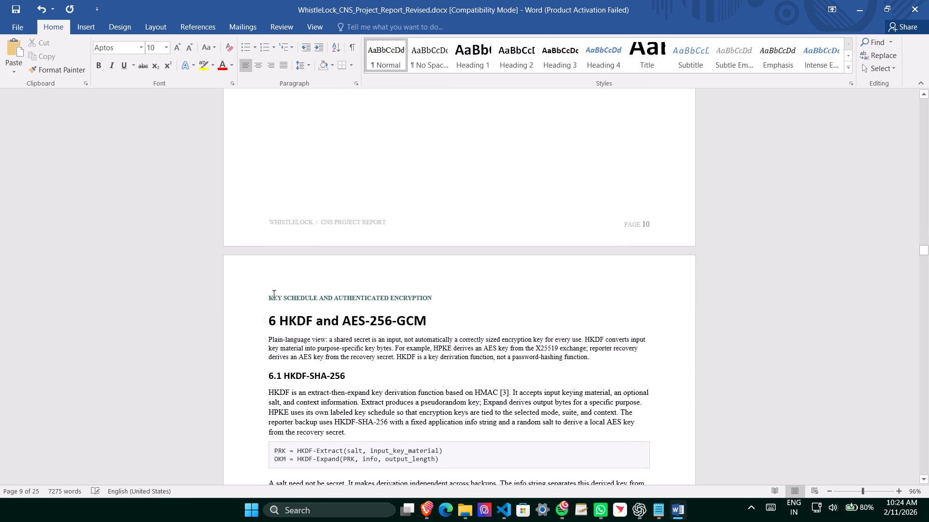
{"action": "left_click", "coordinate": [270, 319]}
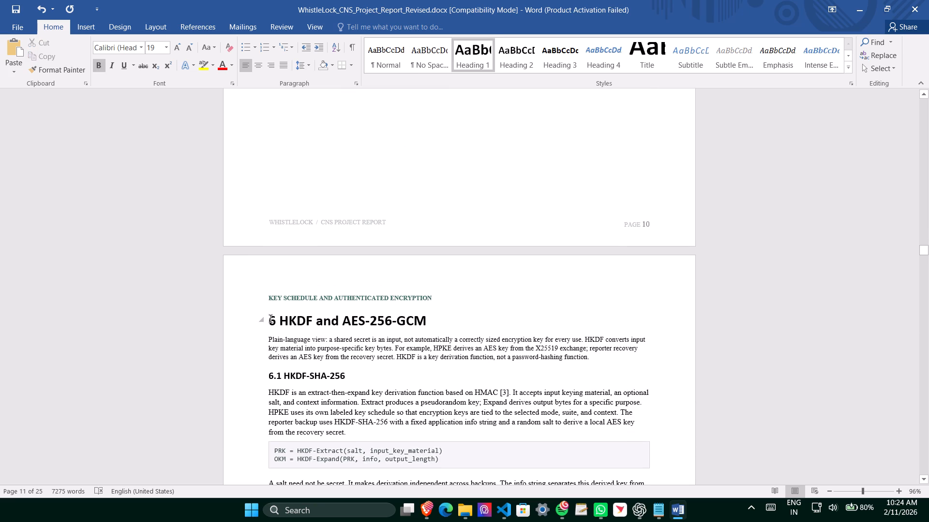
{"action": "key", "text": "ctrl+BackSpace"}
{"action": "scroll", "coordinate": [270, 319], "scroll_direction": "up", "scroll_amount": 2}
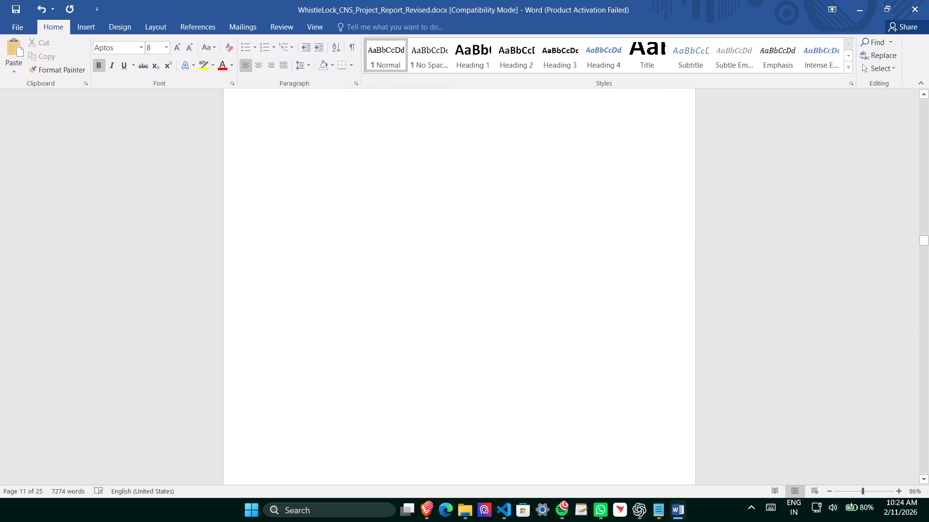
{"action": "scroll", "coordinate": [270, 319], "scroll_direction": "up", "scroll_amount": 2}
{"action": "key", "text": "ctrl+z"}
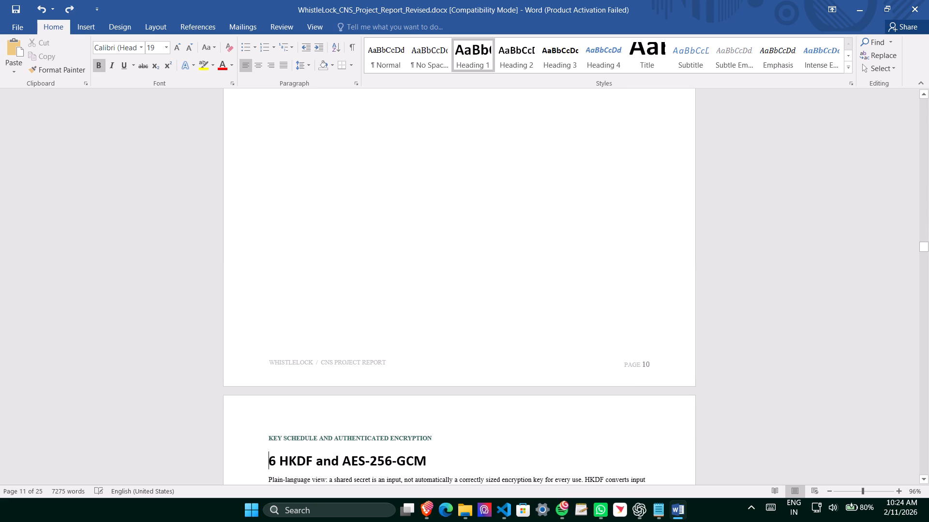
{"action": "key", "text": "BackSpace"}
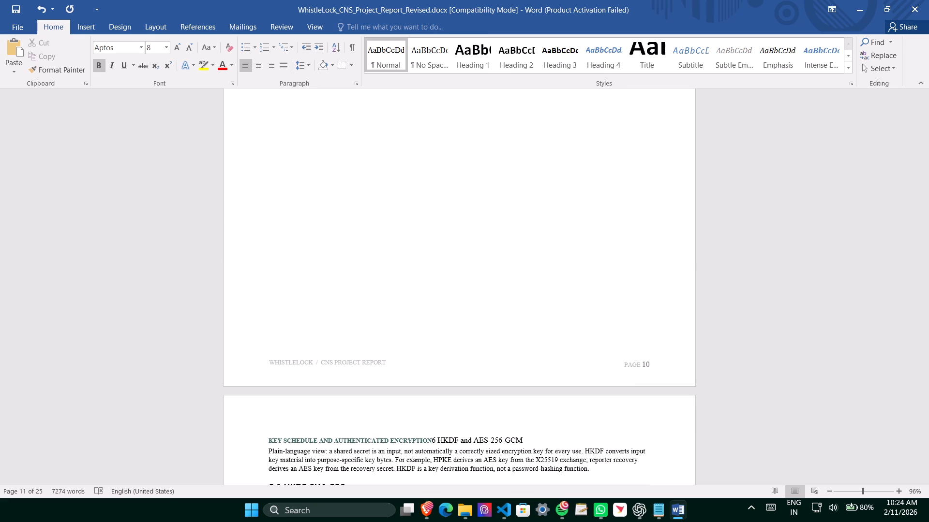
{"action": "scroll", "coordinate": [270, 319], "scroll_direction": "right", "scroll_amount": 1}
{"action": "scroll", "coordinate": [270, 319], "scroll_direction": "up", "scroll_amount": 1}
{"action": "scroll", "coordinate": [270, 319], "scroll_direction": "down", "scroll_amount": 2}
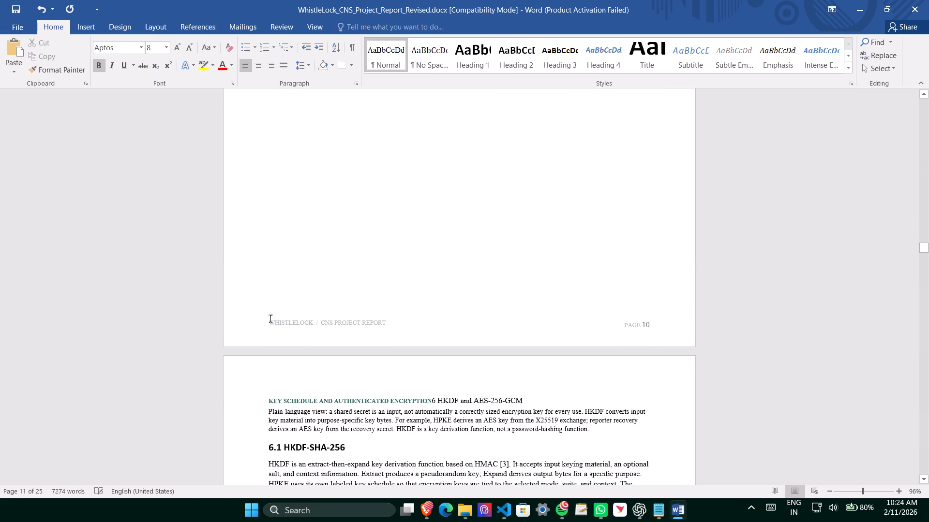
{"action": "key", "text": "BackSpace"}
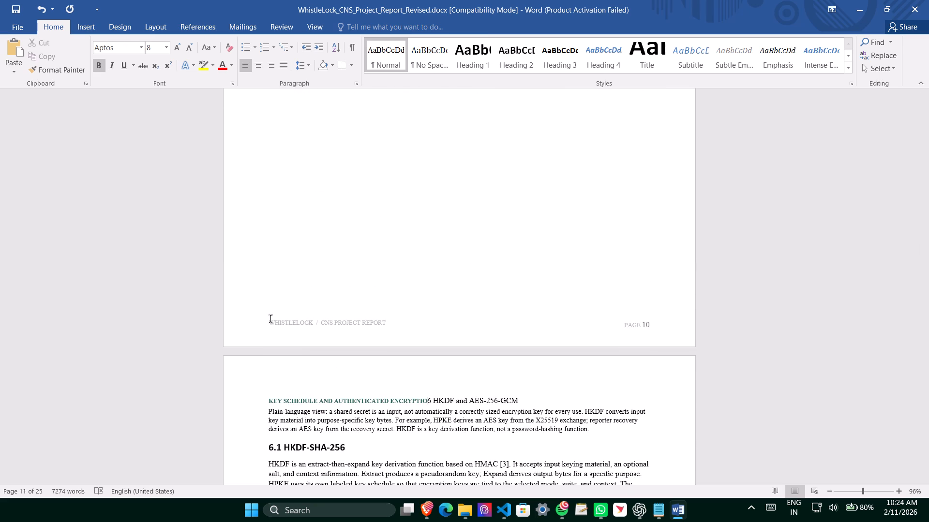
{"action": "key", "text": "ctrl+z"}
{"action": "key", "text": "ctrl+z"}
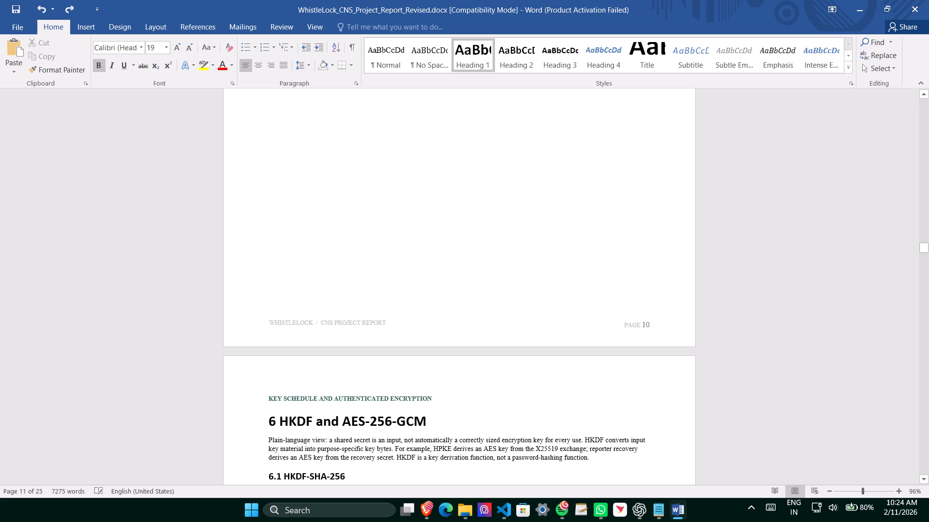
Remove the break before the "KEY SCHEDULE AND AUTHENTICATED ENCRYPTION" label to eliminate the blank page ahead of section 6.
{"action": "left_click", "coordinate": [266, 400]}
{"action": "key", "text": "BackSpace"}
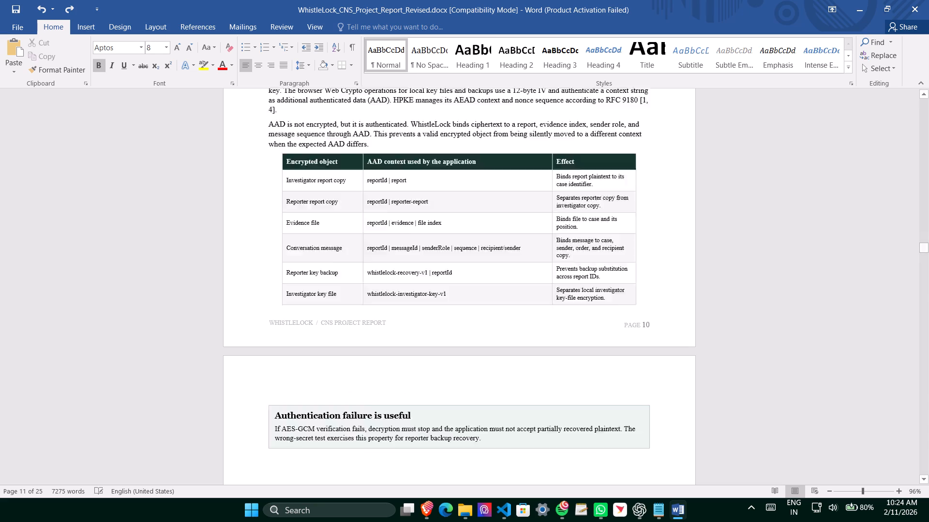
Increase the font size by one step for section 6, from its plain-language paragraph through the "Authentication failure is useful" box.
{"action": "scroll", "coordinate": [266, 400], "scroll_direction": "up", "scroll_amount": 6}
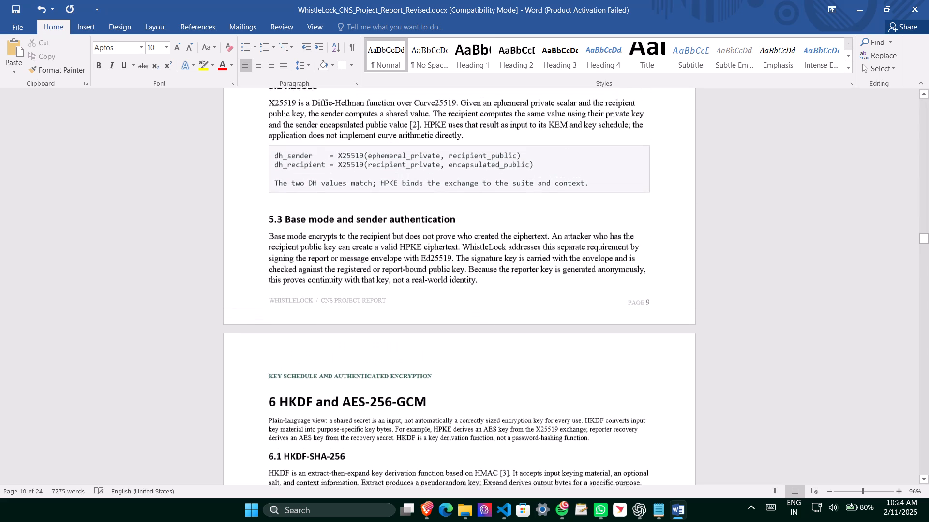
{"action": "scroll", "coordinate": [266, 400], "scroll_direction": "up", "scroll_amount": 3}
{"action": "scroll", "coordinate": [266, 400], "scroll_direction": "down", "scroll_amount": 3}
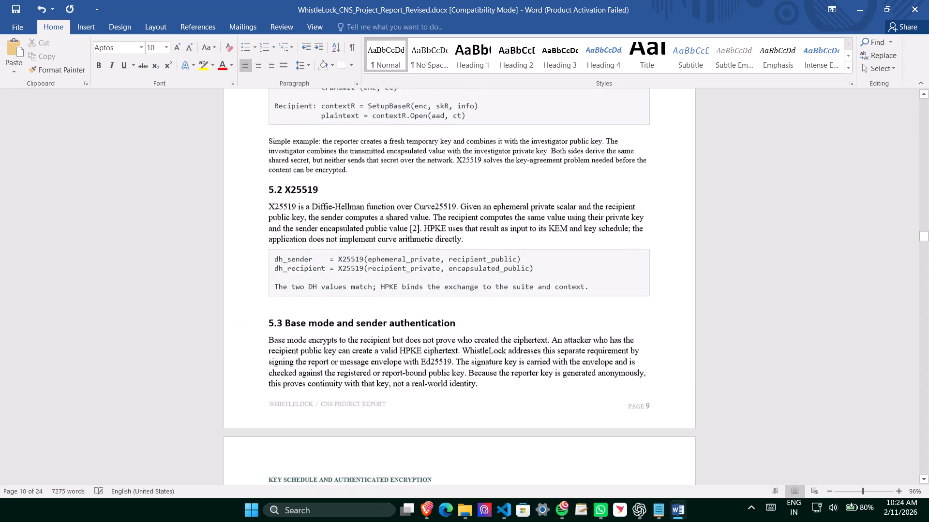
{"action": "scroll", "coordinate": [266, 400], "scroll_direction": "down", "scroll_amount": 4}
{"action": "scroll", "coordinate": [266, 400], "scroll_direction": "up", "scroll_amount": 1}
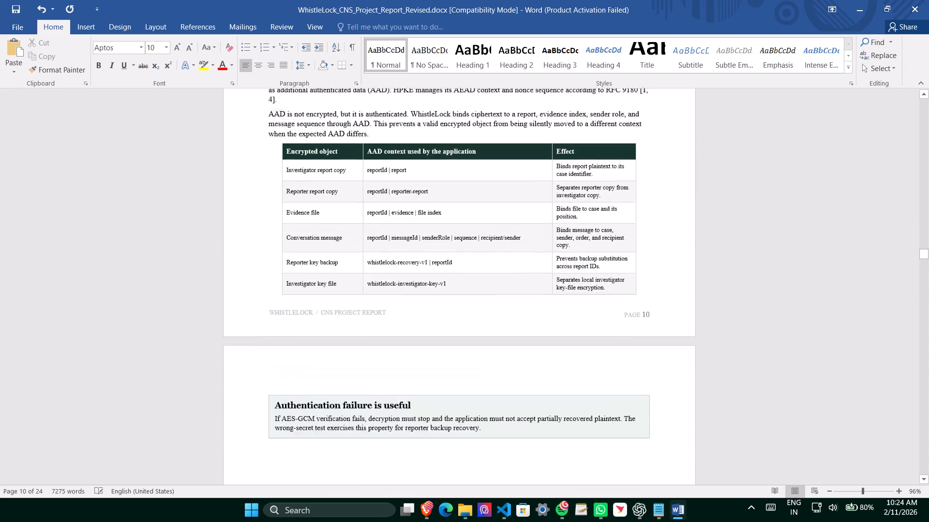
{"action": "scroll", "coordinate": [266, 400], "scroll_direction": "up", "scroll_amount": 1}
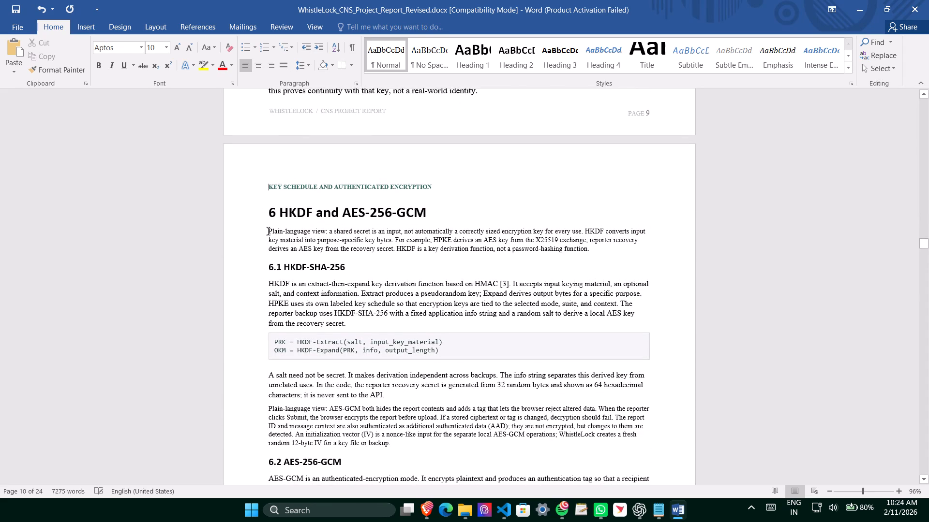
{"action": "left_click_drag", "start_coordinate": [268, 231], "coordinate": [371, 353]}
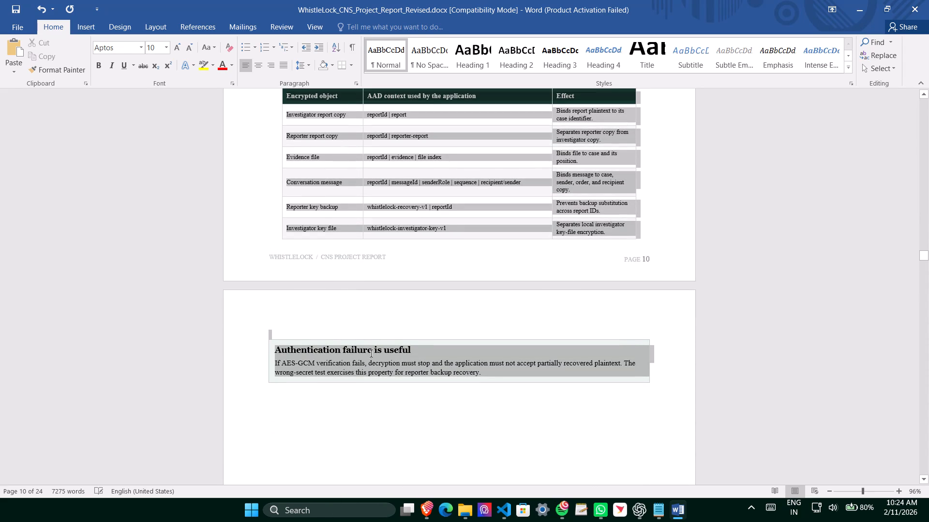
{"action": "left_click_drag", "start_coordinate": [371, 353], "coordinate": [479, 362]}
{"action": "key", "text": "ctrl+shift+period"}
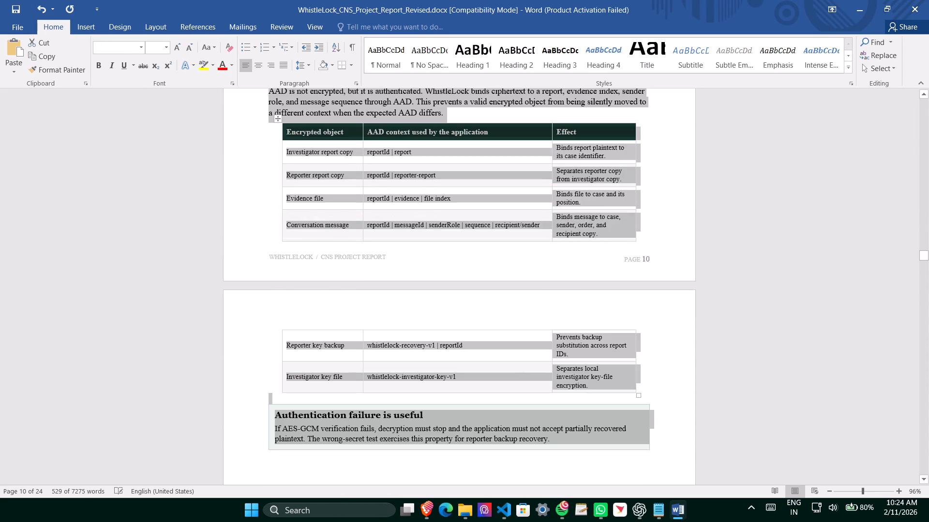
Remove the break before the "INTEGRITY AND KEY VERIFICATION" label so section 7 directly follows the "Authentication failure is useful" box.
{"action": "scroll", "coordinate": [479, 362], "scroll_direction": "down", "scroll_amount": 2}
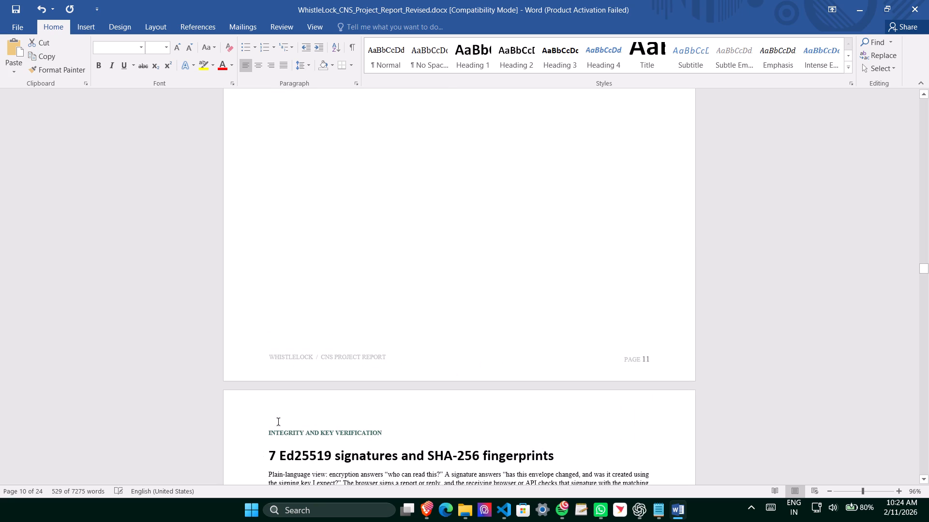
{"action": "left_click", "coordinate": [268, 430]}
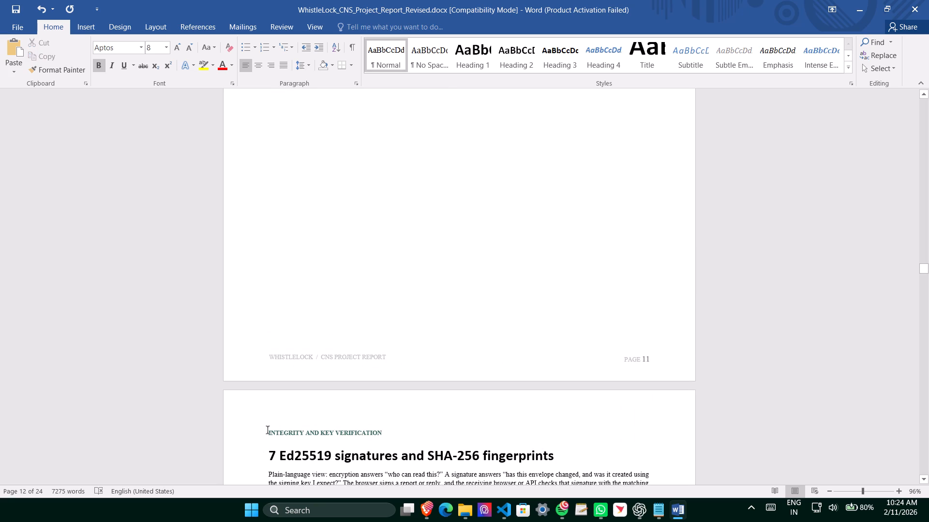
{"action": "key", "text": "BackSpace"}
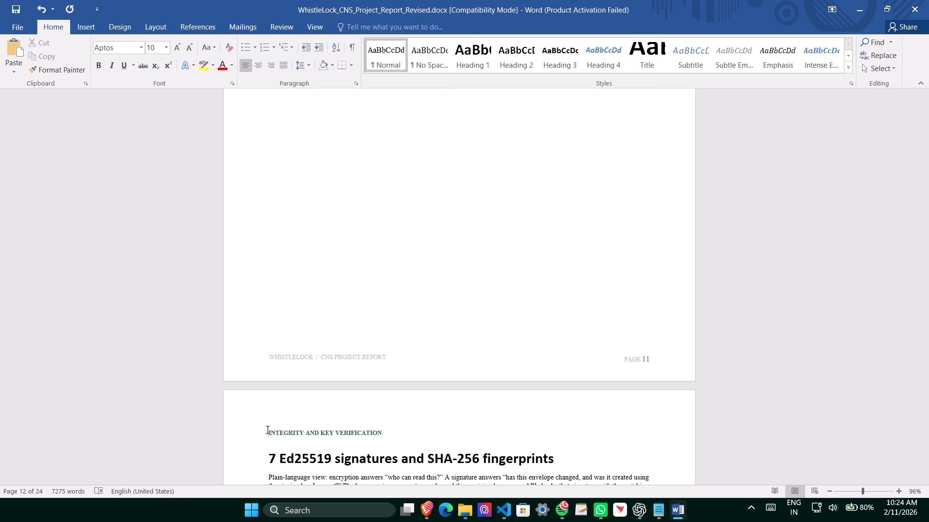
{"action": "key", "text": "BackSpace"}
{"action": "scroll", "coordinate": [268, 430], "scroll_direction": "up", "scroll_amount": 1}
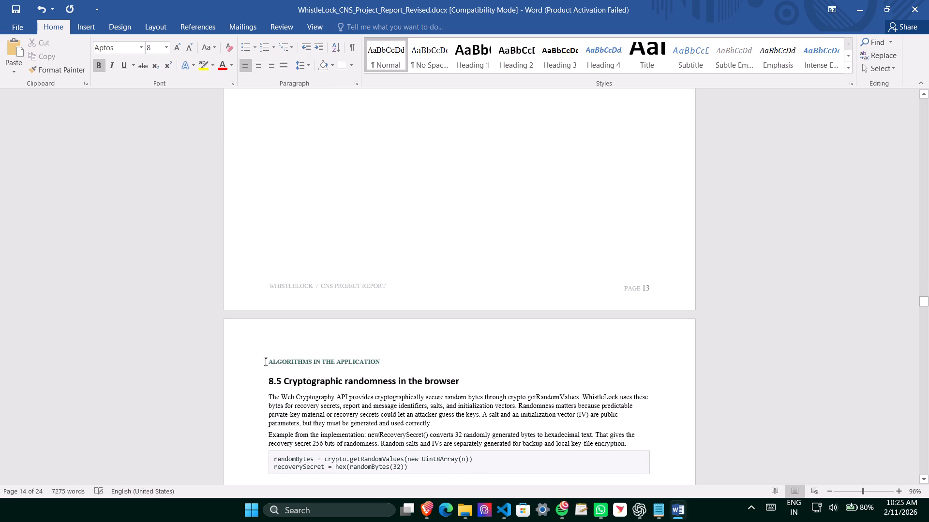
Remove the break before the "ALGORITHMS IN THE APPLICATION" label so section 8.5 directly follows the 8.4 paragraph.
{"action": "key", "text": "BackSpace"}
{"action": "key", "text": "BackSpace"}
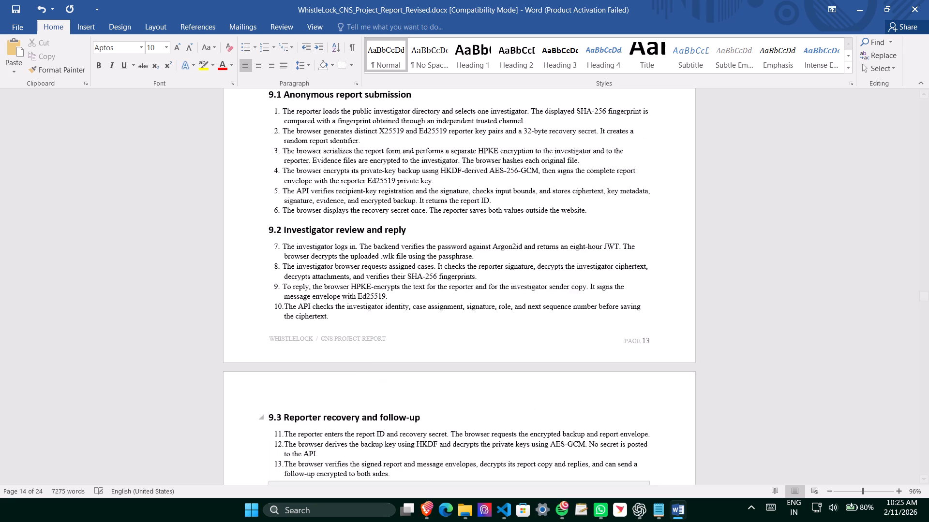
{"action": "scroll", "coordinate": [266, 362], "scroll_direction": "up", "scroll_amount": 2}
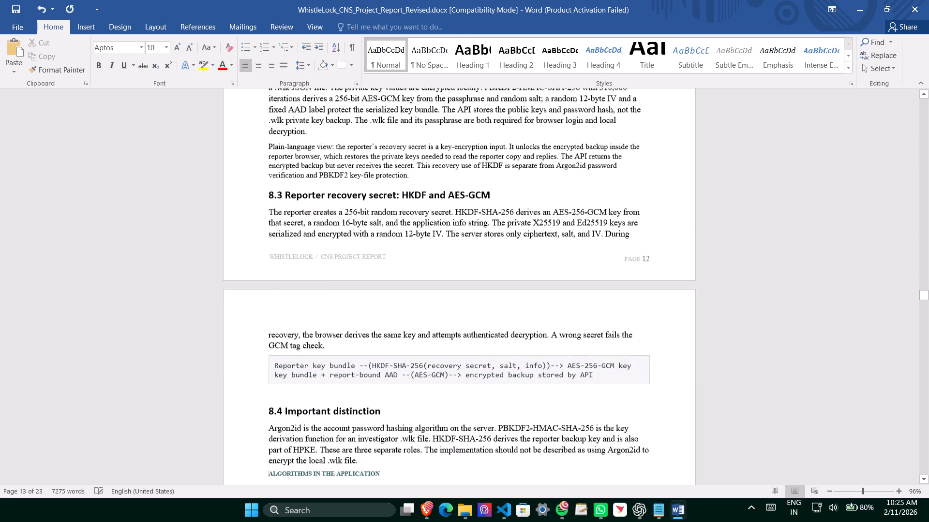
{"action": "scroll", "coordinate": [266, 362], "scroll_direction": "up", "scroll_amount": 1}
{"action": "scroll", "coordinate": [266, 362], "scroll_direction": "down", "scroll_amount": 3}
{"action": "scroll", "coordinate": [266, 362], "scroll_direction": "up", "scroll_amount": 2}
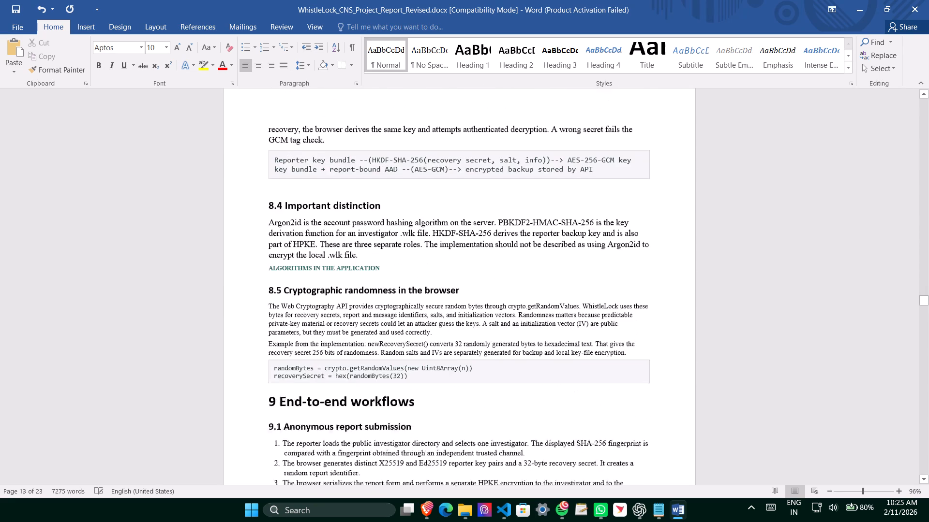
Increase the font size by one step from heading 8.5 through section 9's "Refresh behavior" box.
{"action": "scroll", "coordinate": [266, 362], "scroll_direction": "up", "scroll_amount": 1}
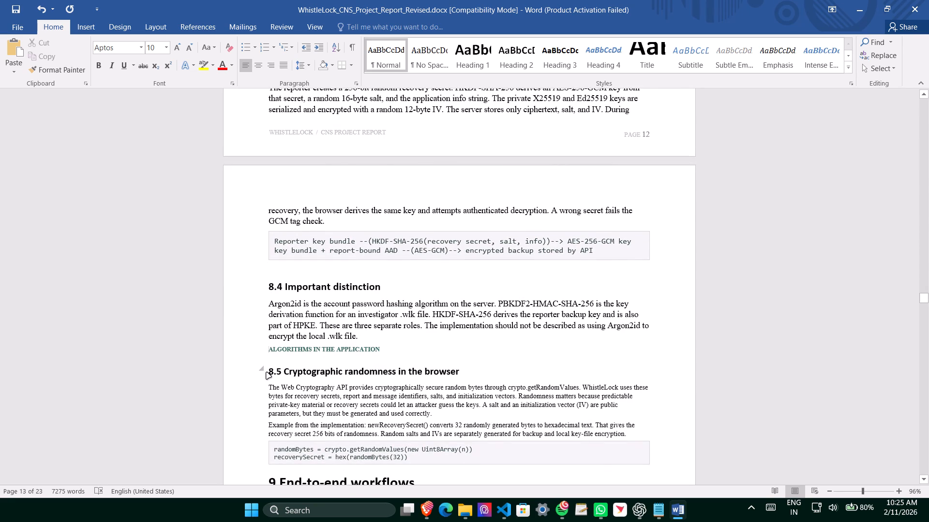
{"action": "left_click_drag", "start_coordinate": [270, 372], "coordinate": [287, 521]}
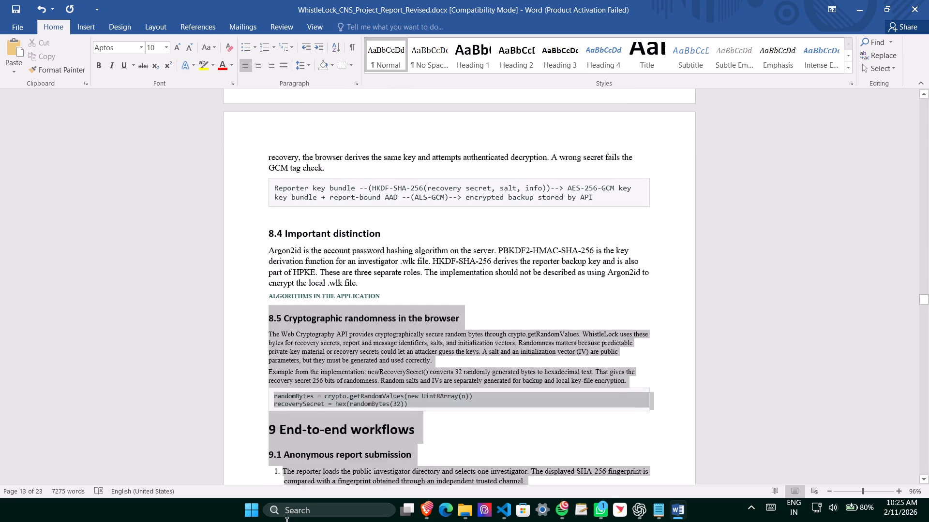
{"action": "left_click_drag", "start_coordinate": [287, 521], "coordinate": [371, 345]}
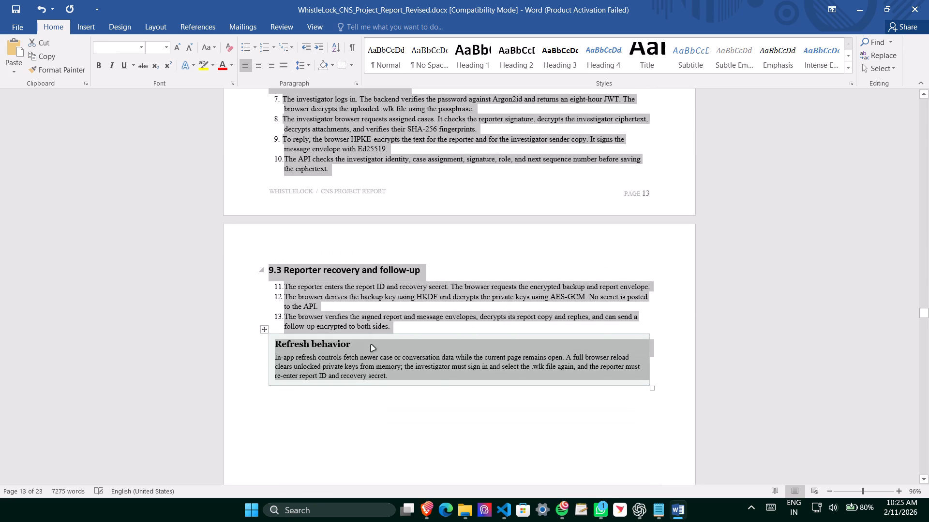
{"action": "key", "text": "ctrl+shift+period"}
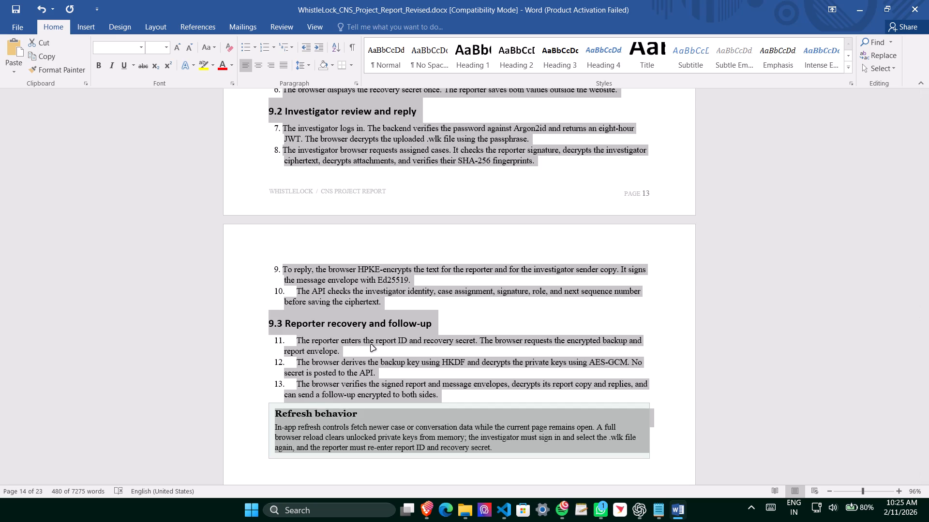
{"action": "scroll", "coordinate": [371, 345], "scroll_direction": "down", "scroll_amount": 3}
{"action": "left_click", "coordinate": [371, 345]}
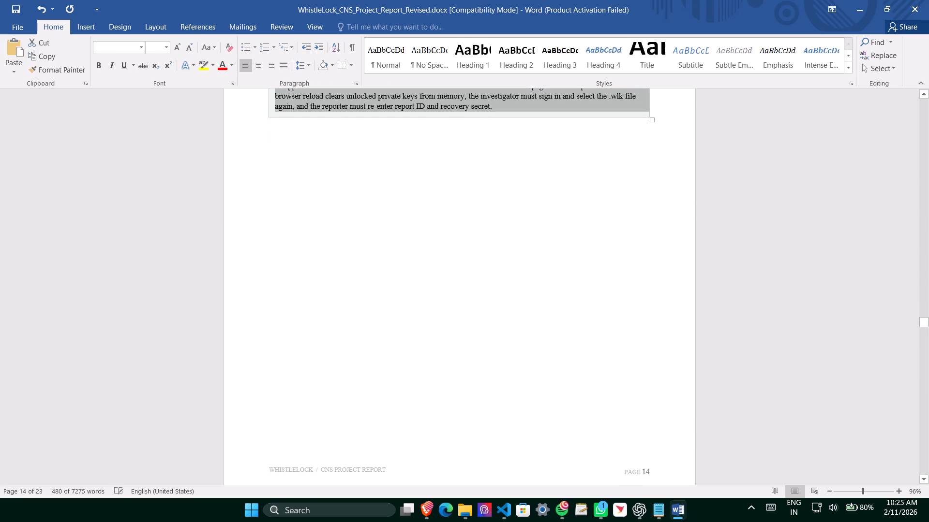
Increase the font size by one step for section 10, from its introductory paragraph through the 10.4 paragraph.
{"action": "scroll", "coordinate": [371, 345], "scroll_direction": "down", "scroll_amount": 4}
{"action": "scroll", "coordinate": [371, 345], "scroll_direction": "up", "scroll_amount": 1}
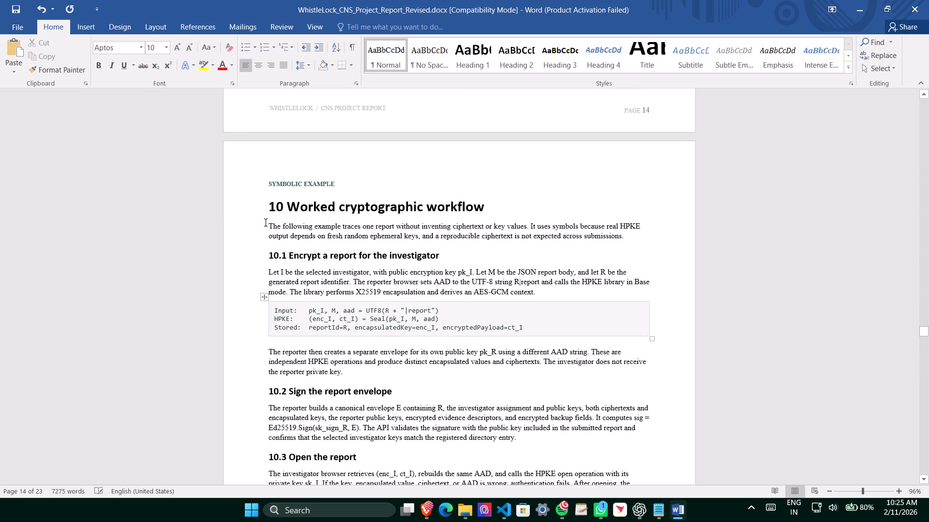
{"action": "left_click_drag", "start_coordinate": [265, 222], "coordinate": [331, 489]}
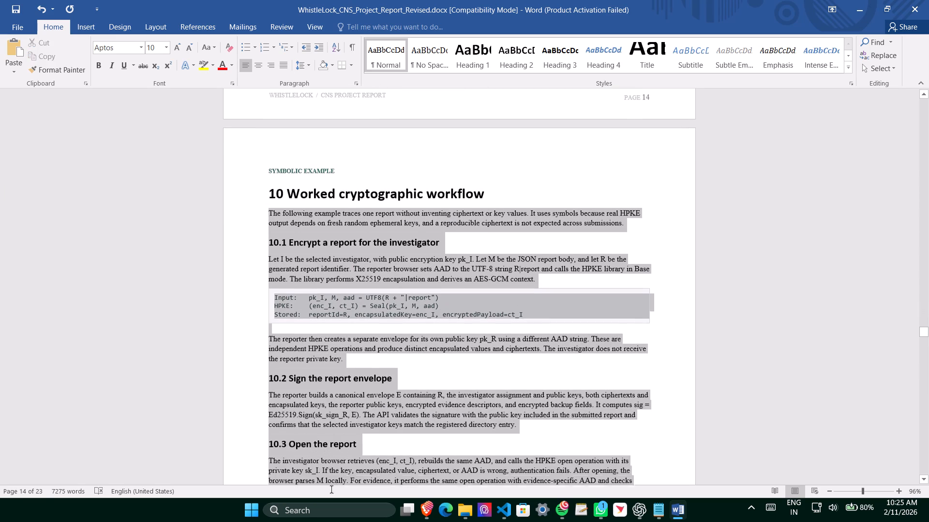
{"action": "left_click_drag", "start_coordinate": [331, 489], "coordinate": [376, 329]}
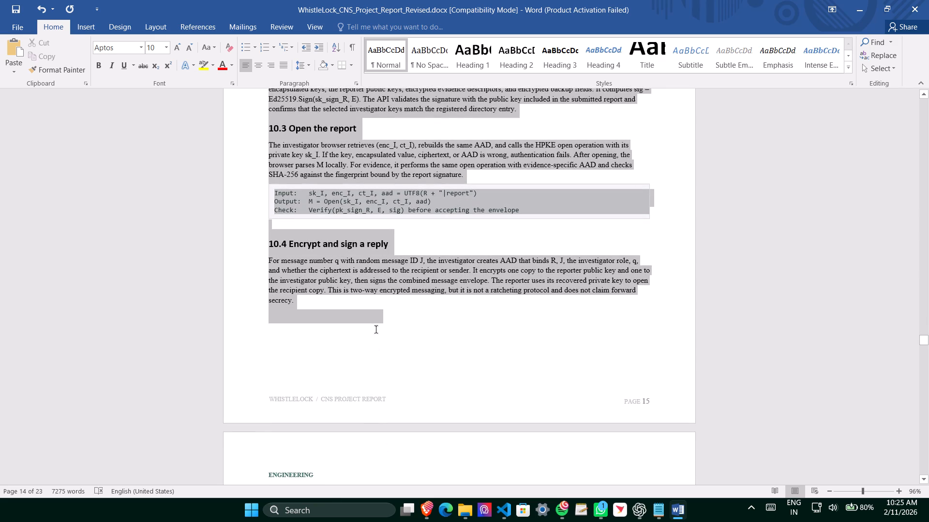
{"action": "left_click_drag", "start_coordinate": [376, 329], "coordinate": [310, 300]}
{"action": "key", "text": "ctrl+shift+period"}
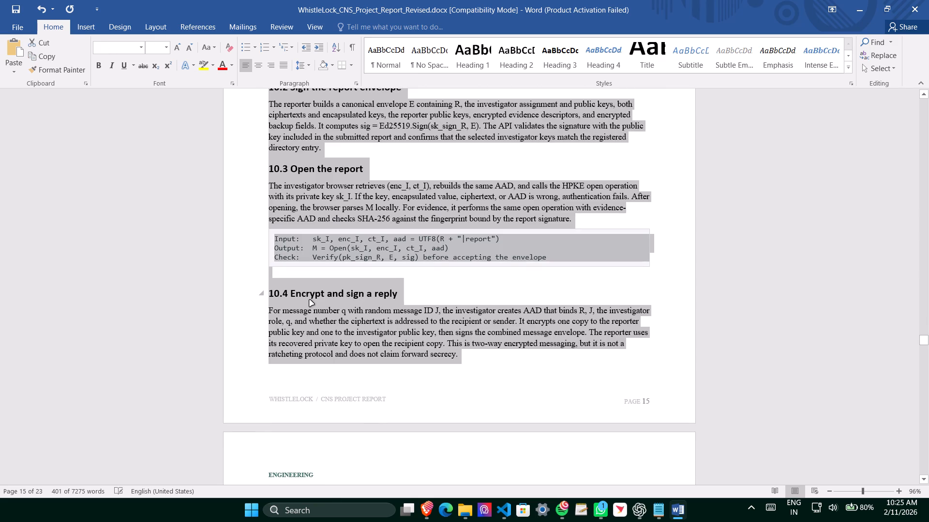
Remove the break before the "SYMBOLIC EXAMPLE" label so section 10 directly follows the "Refresh behavior" box.
{"action": "scroll", "coordinate": [310, 300], "scroll_direction": "up", "scroll_amount": 3}
{"action": "left_click", "coordinate": [274, 337]}
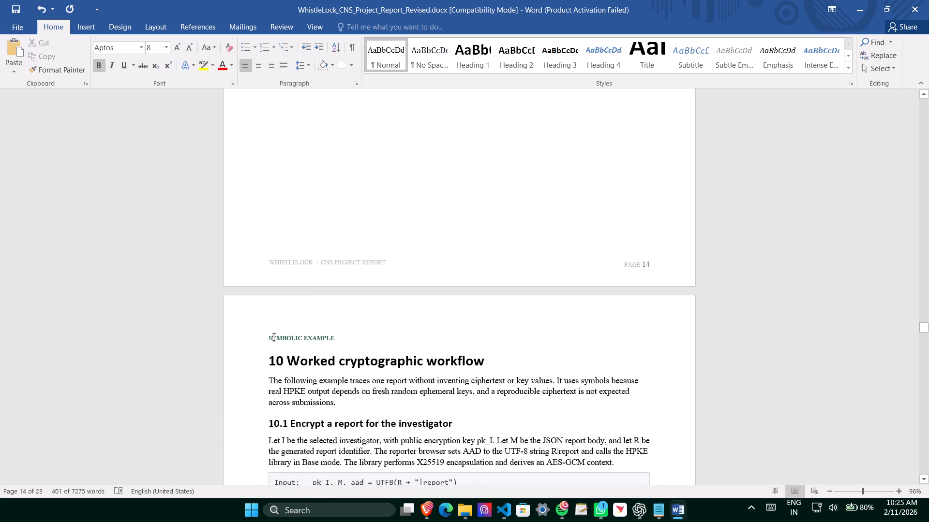
{"action": "key", "text": "Left"}
{"action": "key", "text": "BackSpace"}
{"action": "key", "text": "BackSpace"}
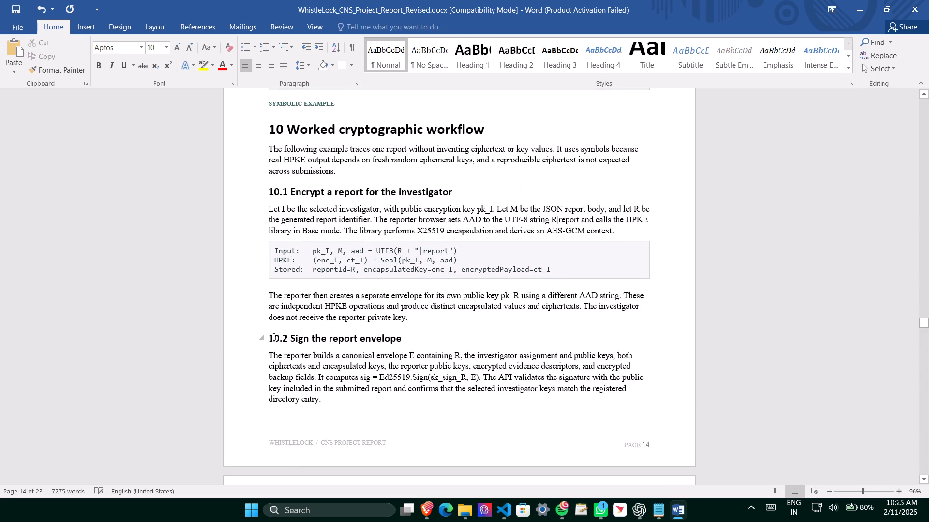
Remove the break before the "ENGINEERING" label so section 11 directly follows the 10.4 paragraph.
{"action": "scroll", "coordinate": [274, 337], "scroll_direction": "down", "scroll_amount": 6}
{"action": "scroll", "coordinate": [274, 337], "scroll_direction": "up", "scroll_amount": 1}
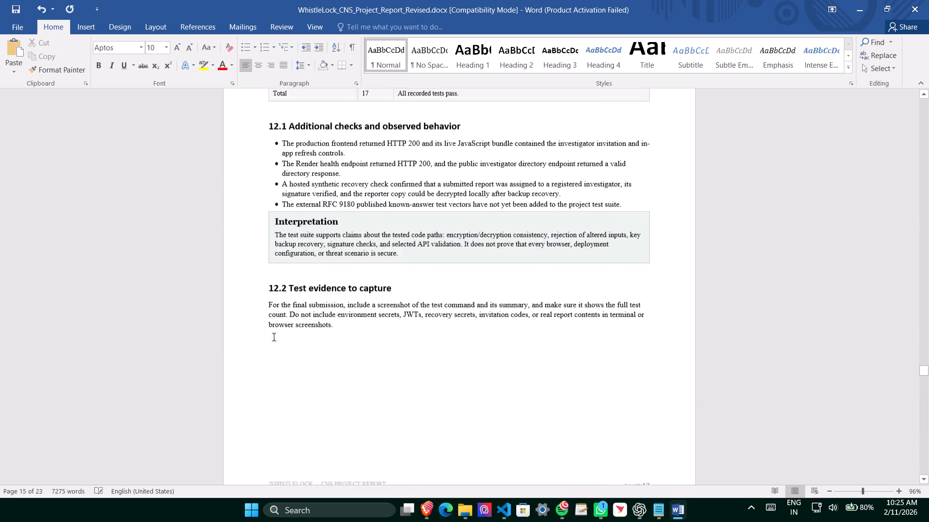
{"action": "scroll", "coordinate": [274, 337], "scroll_direction": "up", "scroll_amount": 6}
{"action": "scroll", "coordinate": [274, 337], "scroll_direction": "down", "scroll_amount": 1}
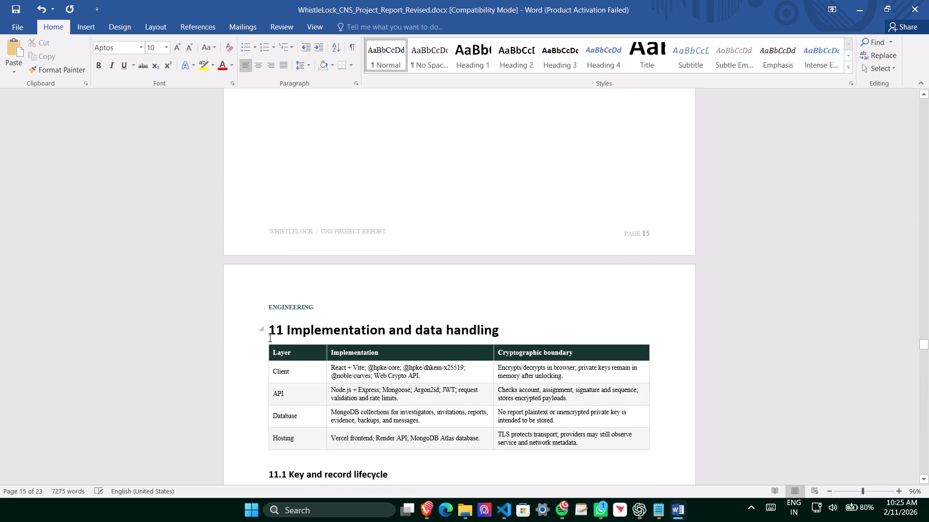
{"action": "left_click", "coordinate": [267, 309]}
{"action": "scroll", "coordinate": [267, 309], "scroll_direction": "down", "scroll_amount": 1}
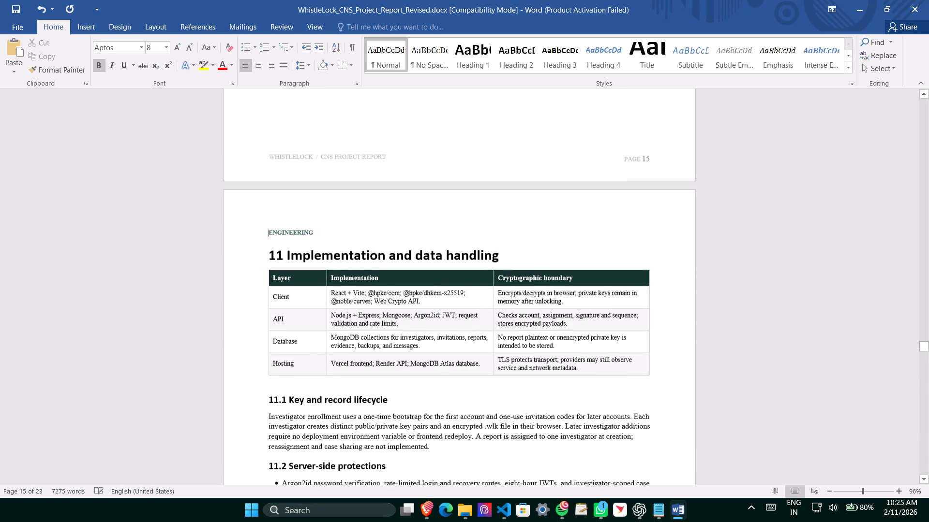
{"action": "scroll", "coordinate": [267, 309], "scroll_direction": "down", "scroll_amount": 1}
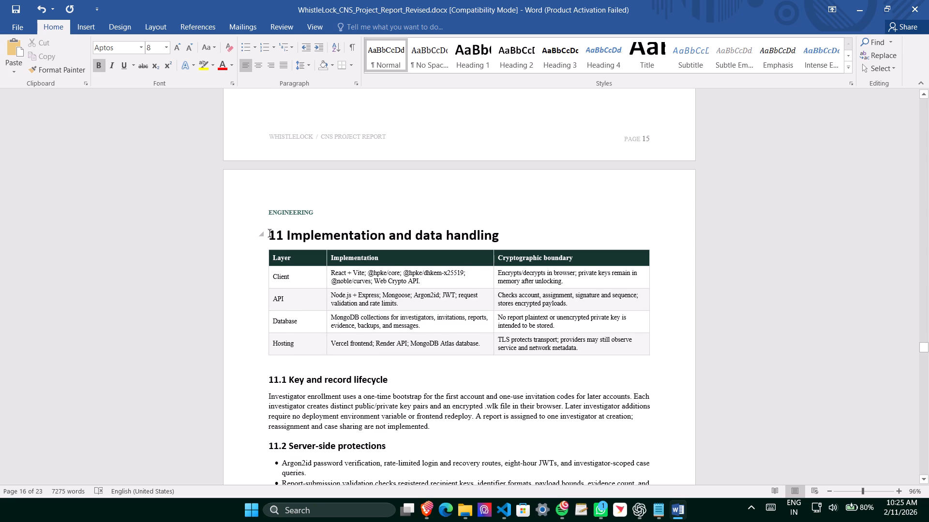
{"action": "key", "text": "BackSpace"}
{"action": "key", "text": "BackSpace"}
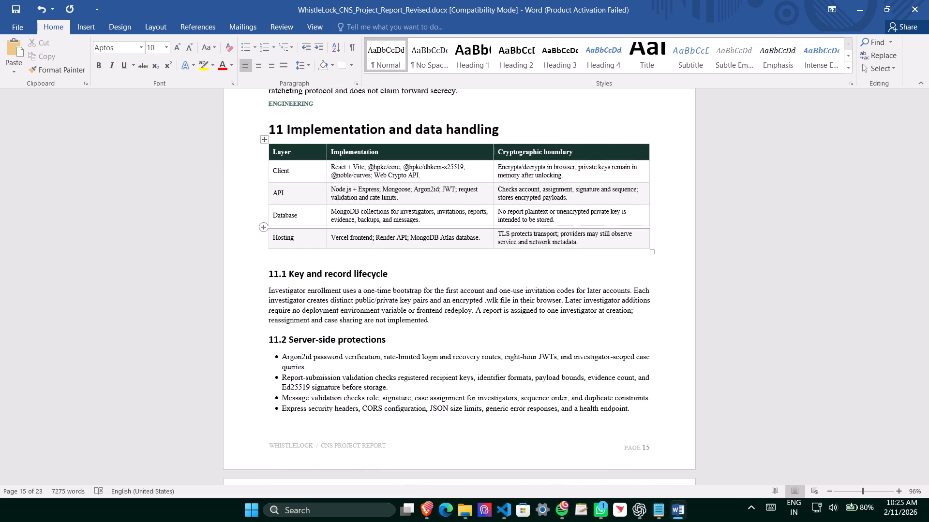
Increase the font size by one step for section 11, from the layer table through the 11.3 paragraph.
{"action": "scroll", "coordinate": [270, 233], "scroll_direction": "down", "scroll_amount": 3}
{"action": "scroll", "coordinate": [270, 233], "scroll_direction": "up", "scroll_amount": 4}
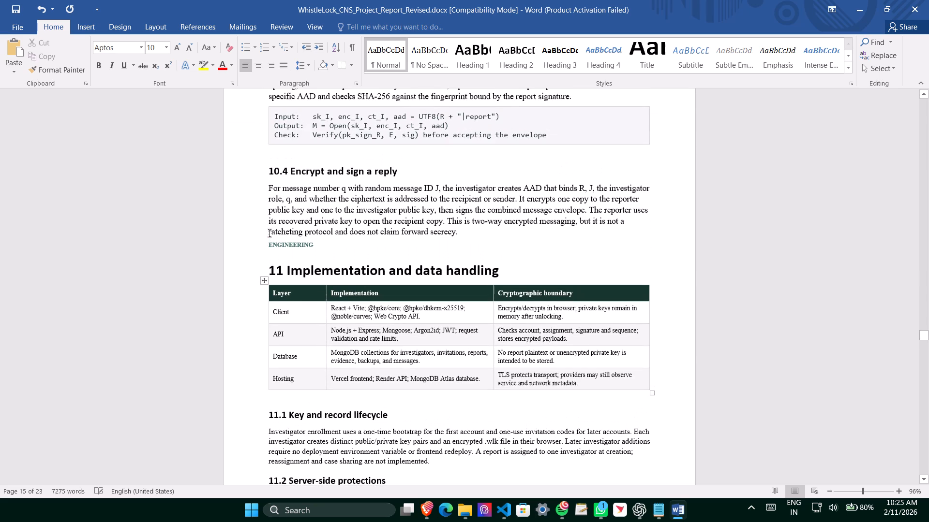
{"action": "scroll", "coordinate": [275, 290], "scroll_direction": "down", "scroll_amount": 1}
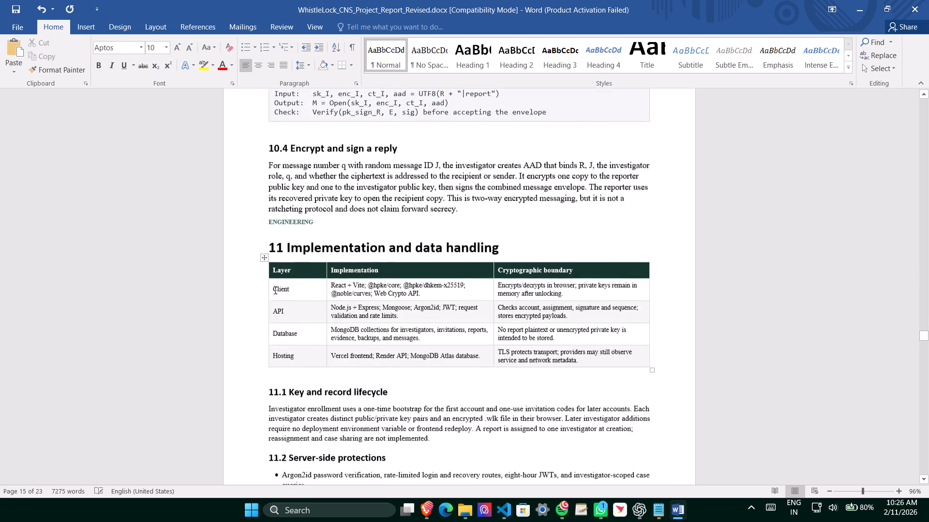
{"action": "scroll", "coordinate": [275, 290], "scroll_direction": "down", "scroll_amount": 1}
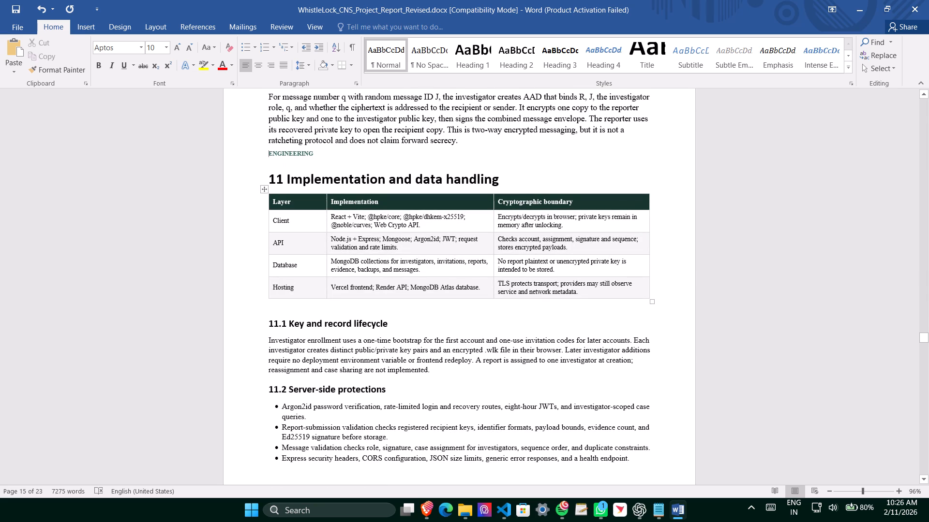
{"action": "scroll", "coordinate": [255, 364], "scroll_direction": "down", "scroll_amount": 2}
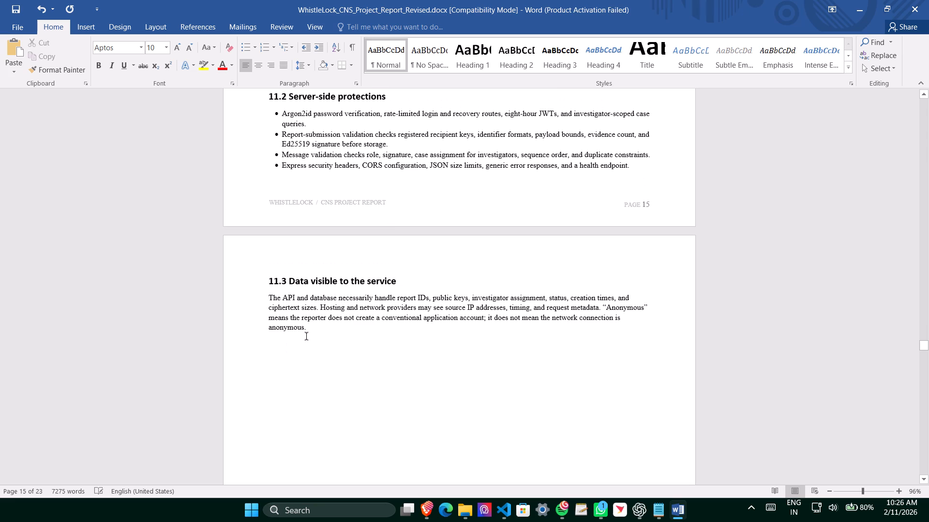
{"action": "left_click", "coordinate": [306, 336]}
{"action": "left_click_drag", "start_coordinate": [309, 332], "coordinate": [270, 84]}
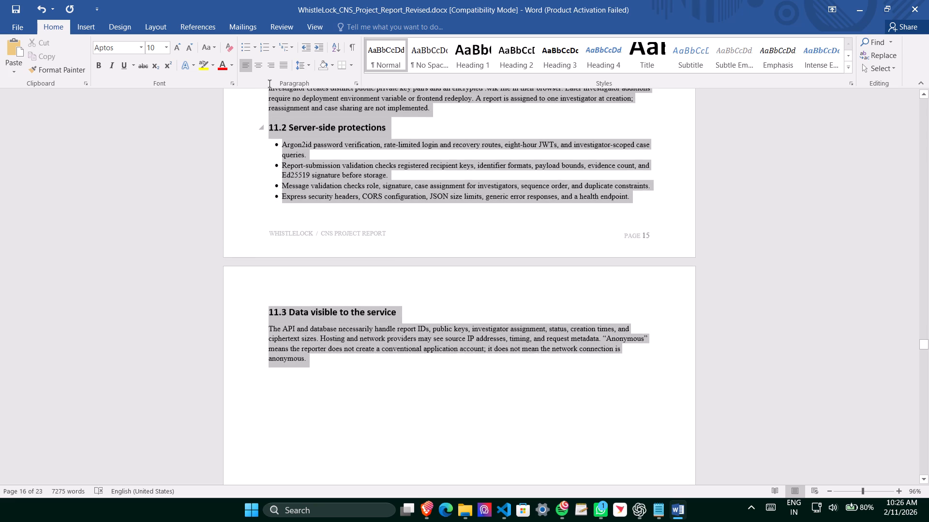
{"action": "left_click_drag", "start_coordinate": [270, 84], "coordinate": [265, 173]}
{"action": "key", "text": "ctrl+shift+period"}
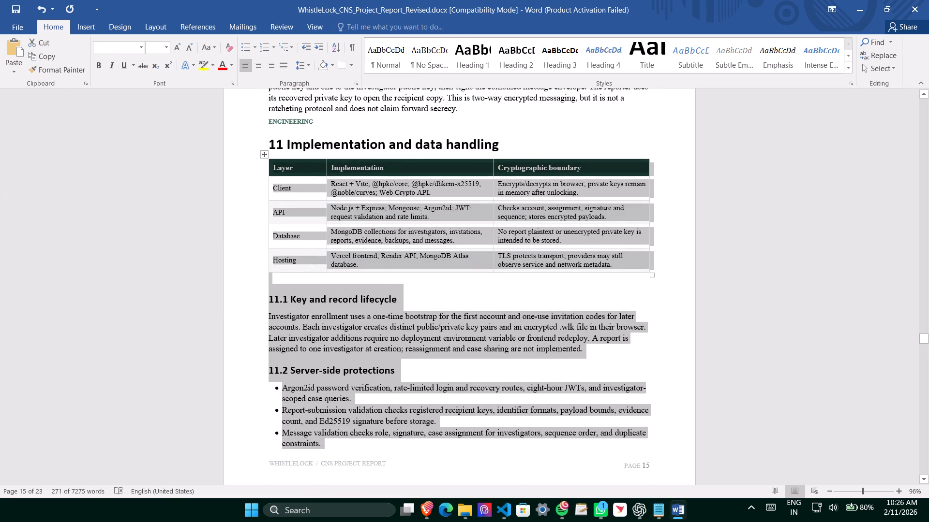
{"action": "left_click", "coordinate": [330, 255]}
Remove the break before the "FUNCTIONAL EVIDENCE" label so section 12 directly follows the 11.3 paragraph.
{"action": "scroll", "coordinate": [330, 255], "scroll_direction": "down", "scroll_amount": 7}
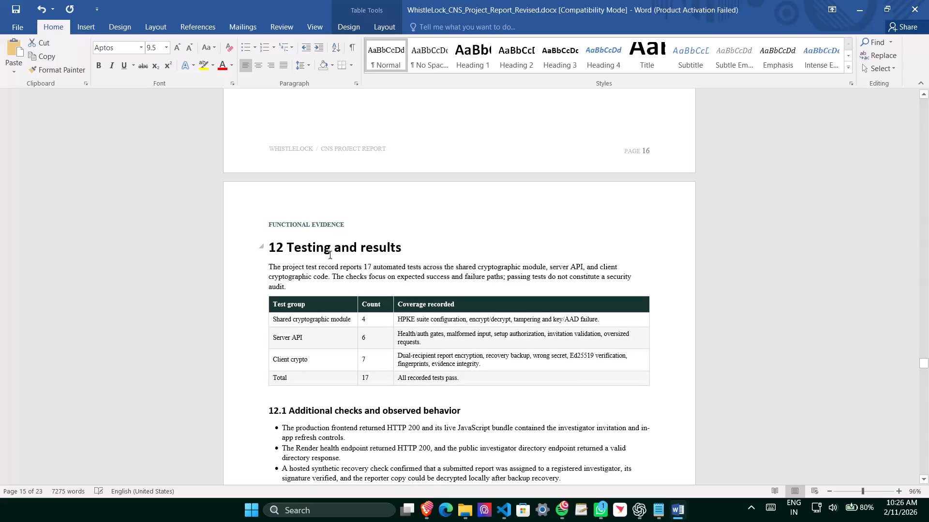
{"action": "left_click", "coordinate": [263, 223]}
{"action": "key", "text": "BackSpace"}
{"action": "key", "text": "BackSpace"}
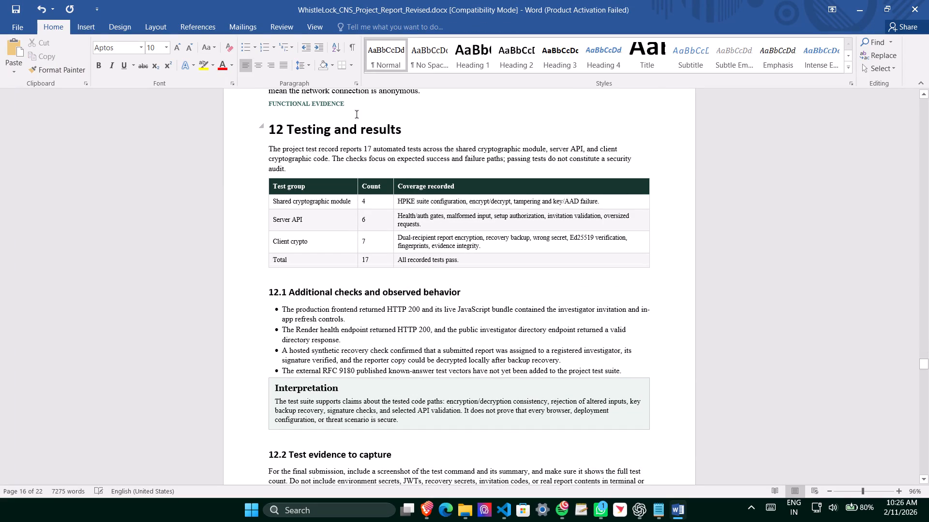
Increase the font size by one step for section 12, from its introductory paragraph through the 12.2 paragraph.
{"action": "left_click_drag", "start_coordinate": [268, 147], "coordinate": [299, 363]}
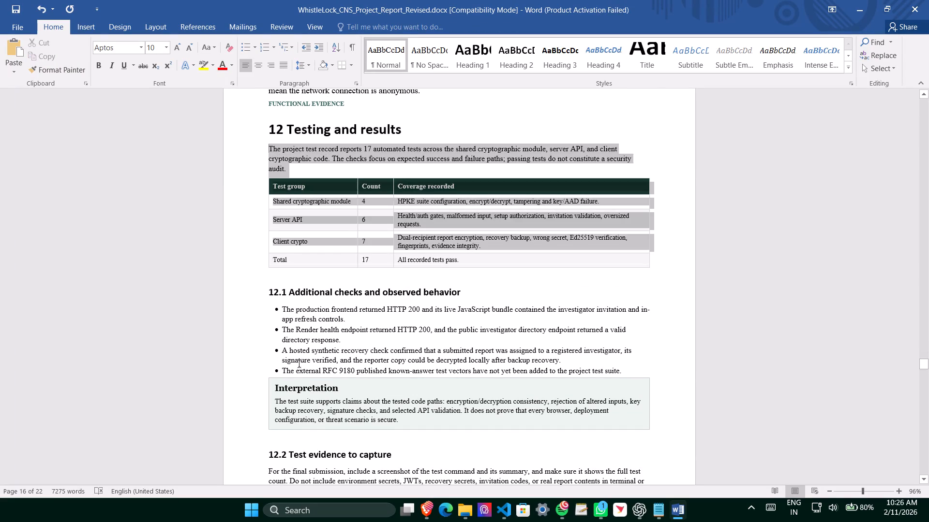
{"action": "left_click_drag", "start_coordinate": [299, 363], "coordinate": [345, 391]}
{"action": "key", "text": "ctrl+shift+period"}
{"action": "scroll", "coordinate": [345, 391], "scroll_direction": "down", "scroll_amount": 2}
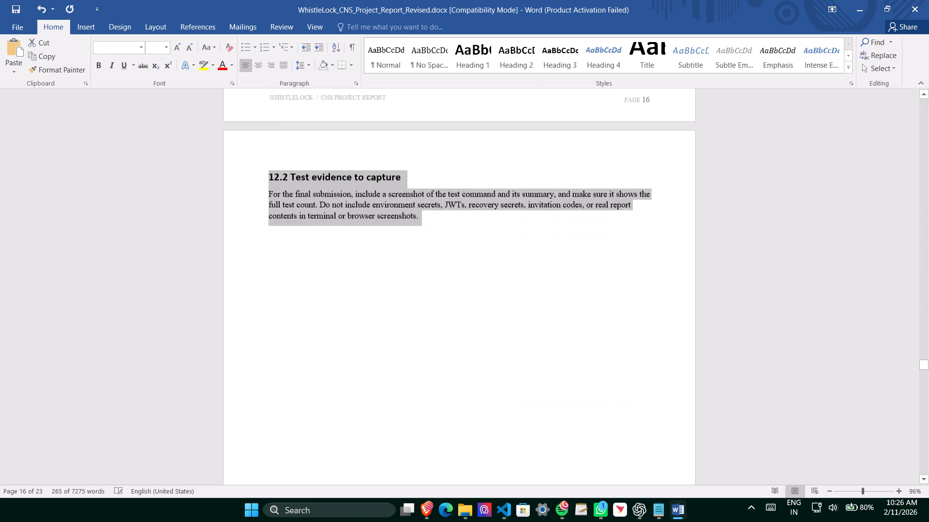
{"action": "left_click", "coordinate": [345, 391]}
Increase the font size by one step for section 13, from its introductory paragraph through the "Benchmark scope" box.
{"action": "scroll", "coordinate": [345, 391], "scroll_direction": "down", "scroll_amount": 3}
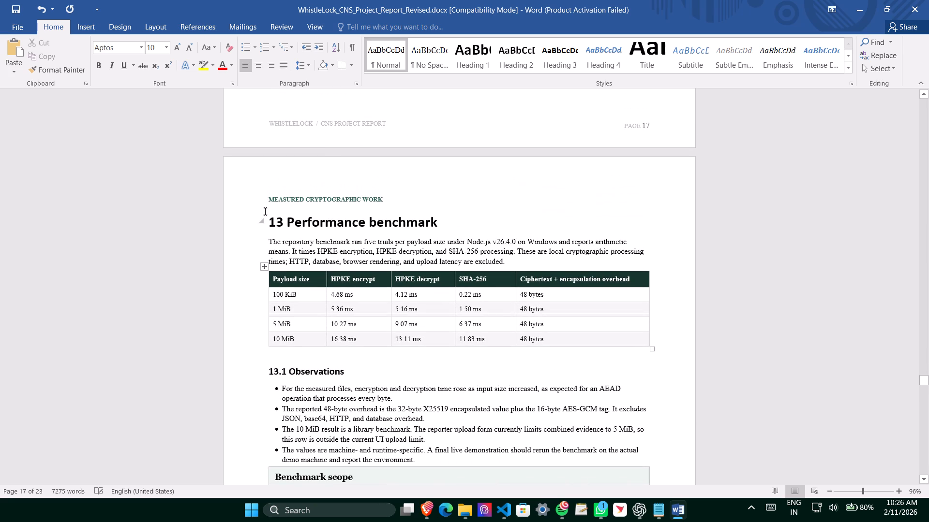
{"action": "left_click_drag", "start_coordinate": [269, 240], "coordinate": [322, 354]}
{"action": "left_click_drag", "start_coordinate": [322, 354], "coordinate": [399, 354]}
{"action": "key", "text": "ctrl+shift+period"}
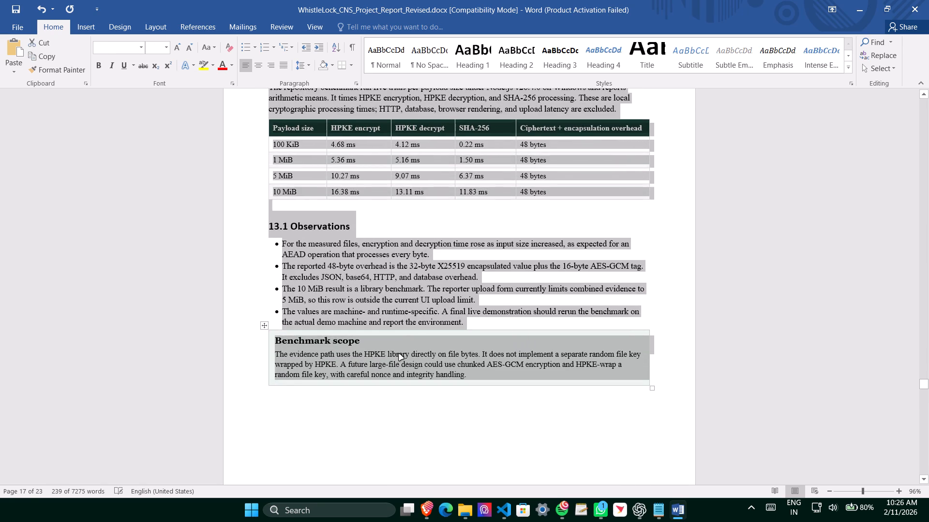
Remove the break before the "MEASURED CRYPTOGRAPHIC WORK" label so section 13 directly follows the 12.2 paragraph.
{"action": "scroll", "coordinate": [399, 354], "scroll_direction": "up", "scroll_amount": 2}
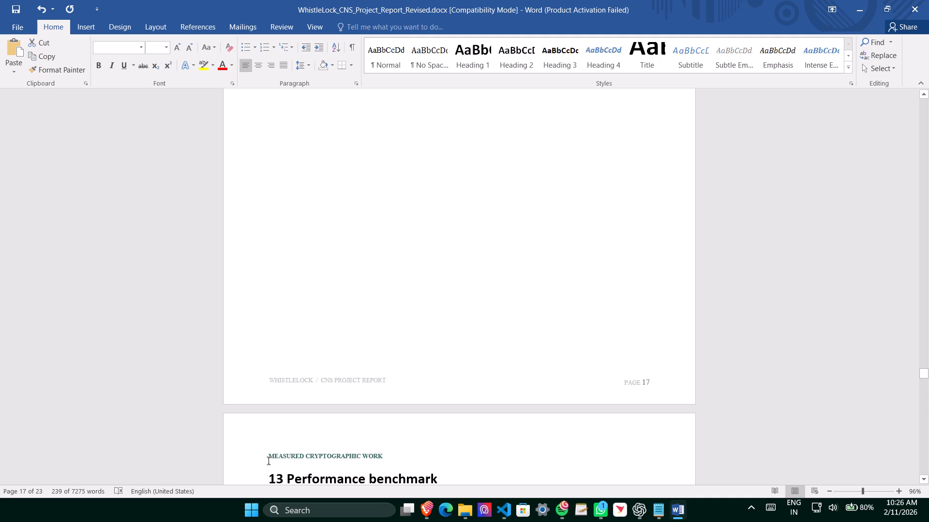
{"action": "left_click", "coordinate": [267, 452]}
{"action": "key", "text": "BackSpace"}
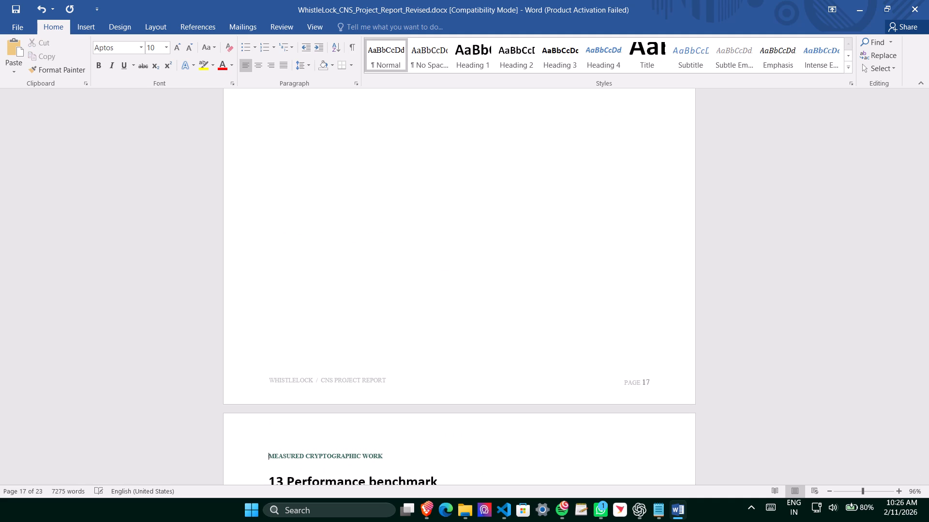
{"action": "key", "text": "BackSpace"}
Increase the font size by one step for section 14, from the 14.1 heading through the 14.3 paragraph, including the limitations table.
{"action": "scroll", "coordinate": [306, 366], "scroll_direction": "down", "scroll_amount": 4}
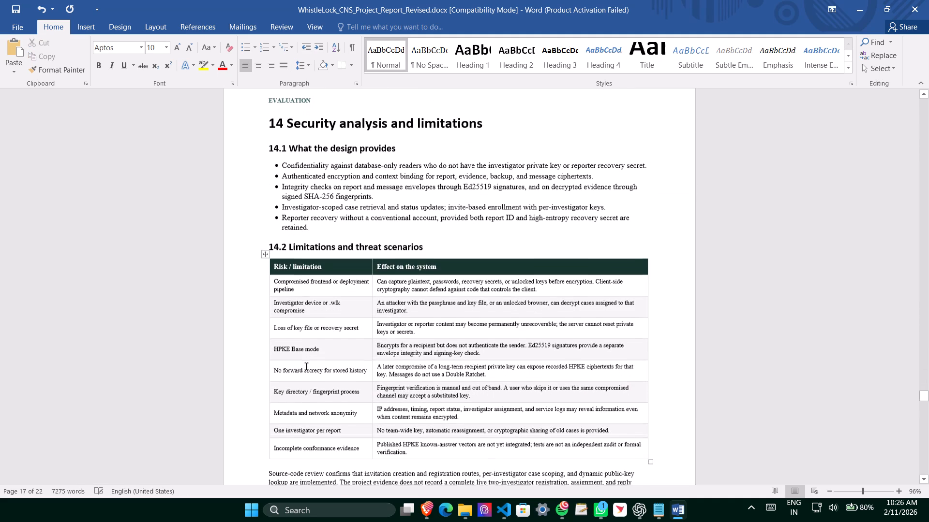
{"action": "scroll", "coordinate": [306, 366], "scroll_direction": "up", "scroll_amount": 1}
{"action": "scroll", "coordinate": [306, 366], "scroll_direction": "down", "scroll_amount": 3}
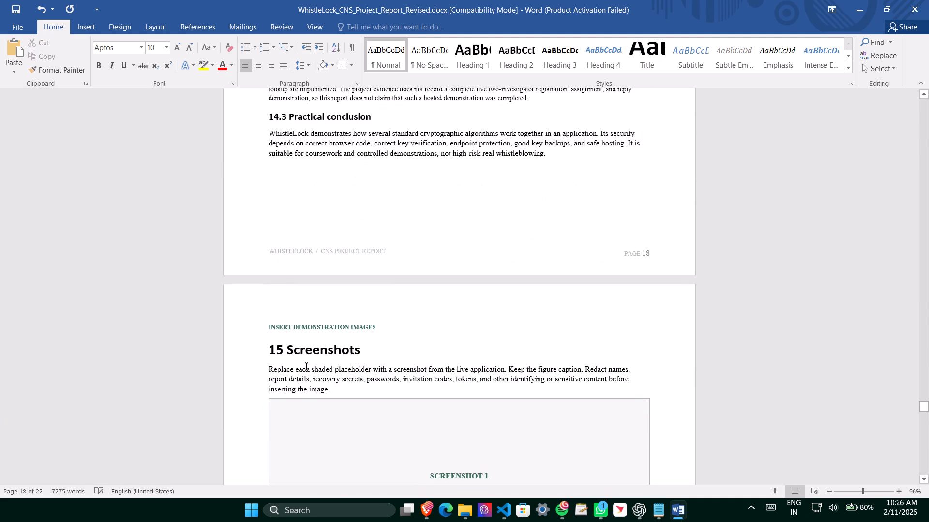
{"action": "scroll", "coordinate": [306, 366], "scroll_direction": "up", "scroll_amount": 4}
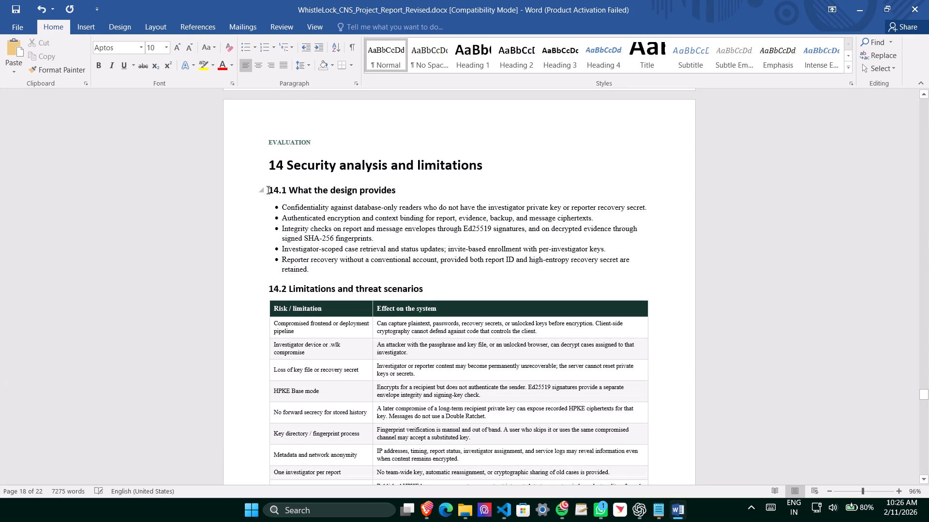
{"action": "left_click_drag", "start_coordinate": [268, 190], "coordinate": [335, 463]}
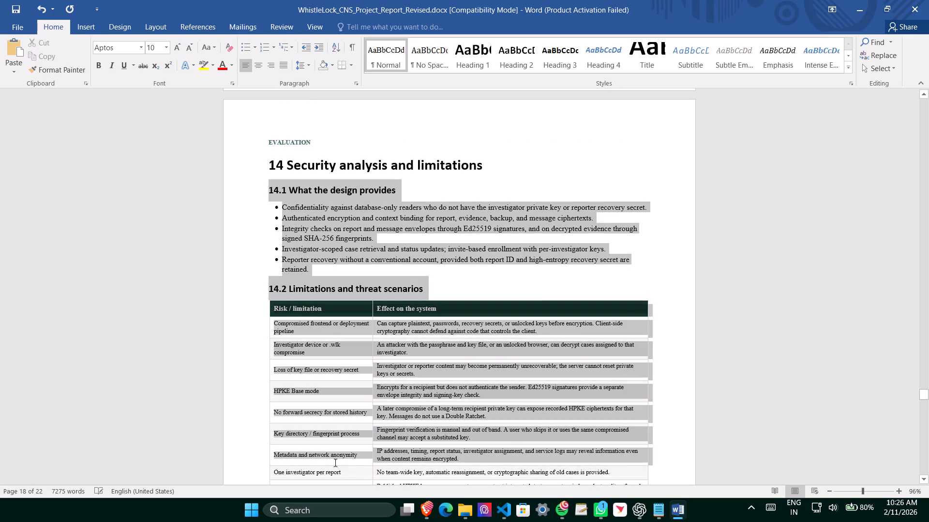
{"action": "left_click_drag", "start_coordinate": [335, 463], "coordinate": [369, 435]}
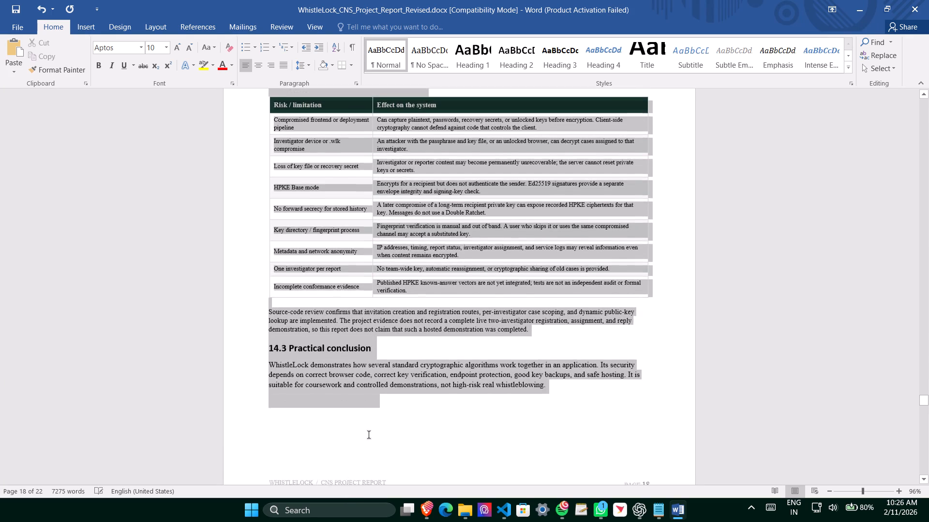
{"action": "left_click_drag", "start_coordinate": [369, 435], "coordinate": [546, 381]}
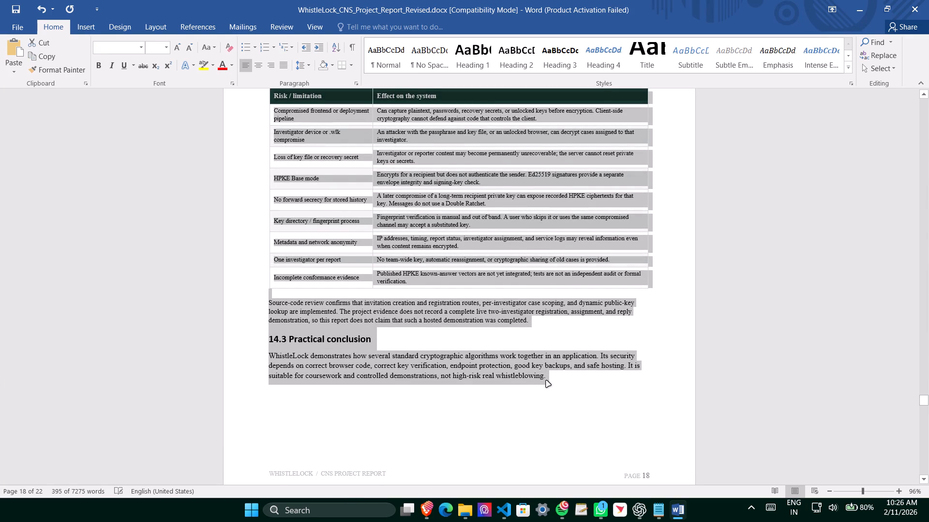
{"action": "key", "text": "ctrl+shift+period"}
{"action": "scroll", "coordinate": [546, 381], "scroll_direction": "down", "scroll_amount": 1}
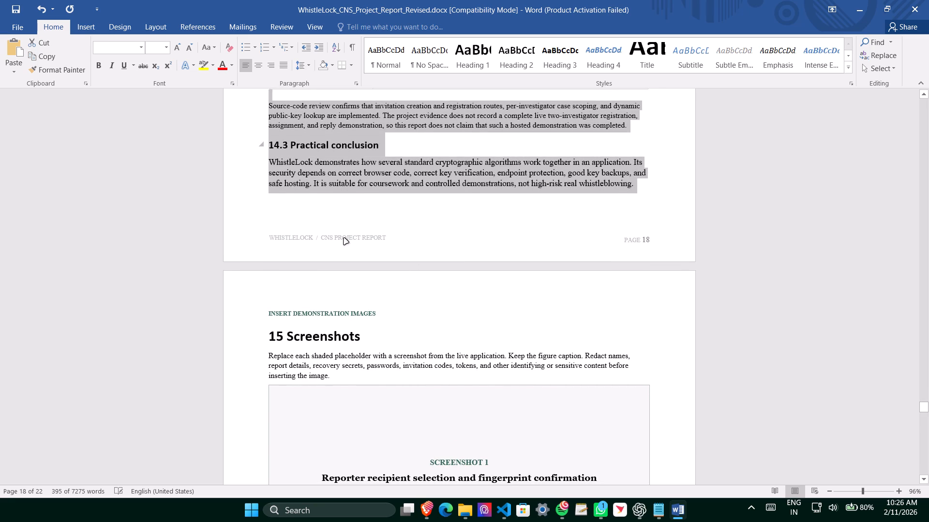
{"action": "scroll", "coordinate": [338, 232], "scroll_direction": "up", "scroll_amount": 4}
{"action": "scroll", "coordinate": [338, 232], "scroll_direction": "down", "scroll_amount": 3}
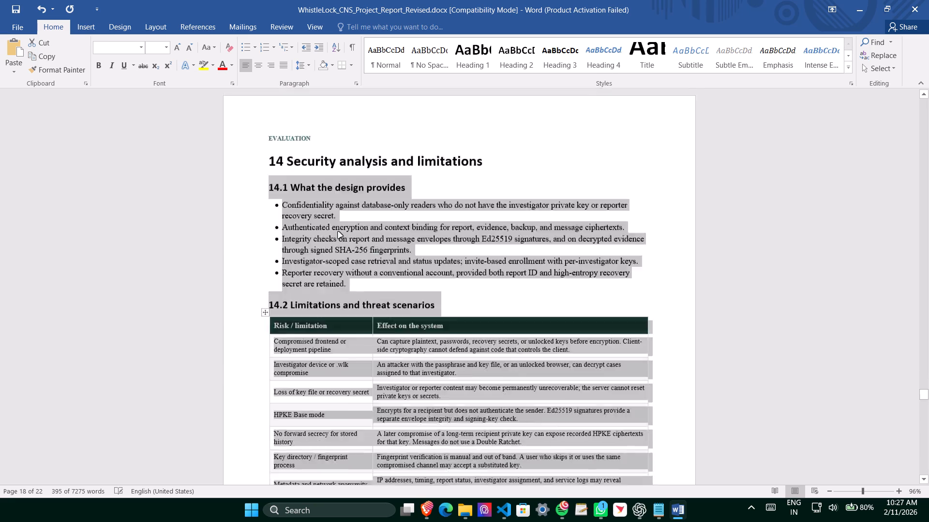
Review the section 15 screenshot placeholders and captions to see which demonstration images the report needs.
{"action": "scroll", "coordinate": [338, 232], "scroll_direction": "down", "scroll_amount": 2}
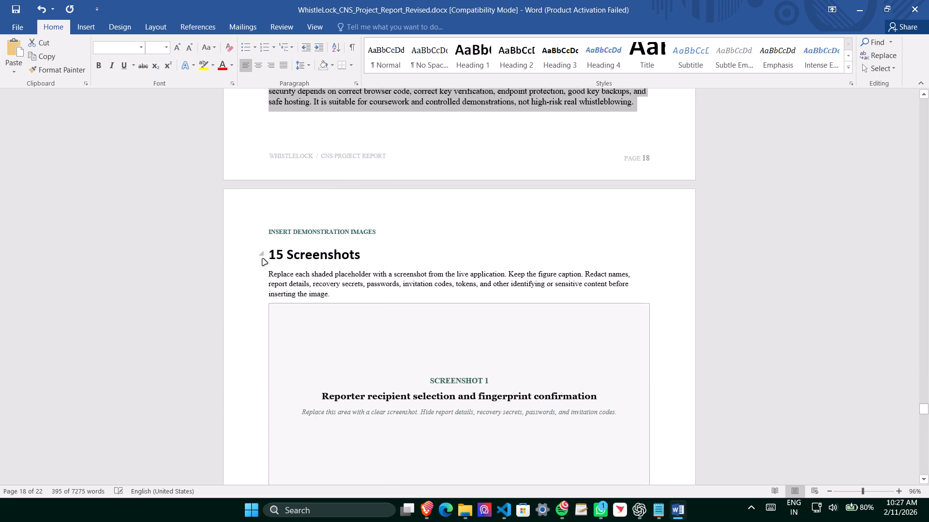
{"action": "left_click", "coordinate": [265, 271]}
{"action": "scroll", "coordinate": [265, 271], "scroll_direction": "down", "scroll_amount": 1}
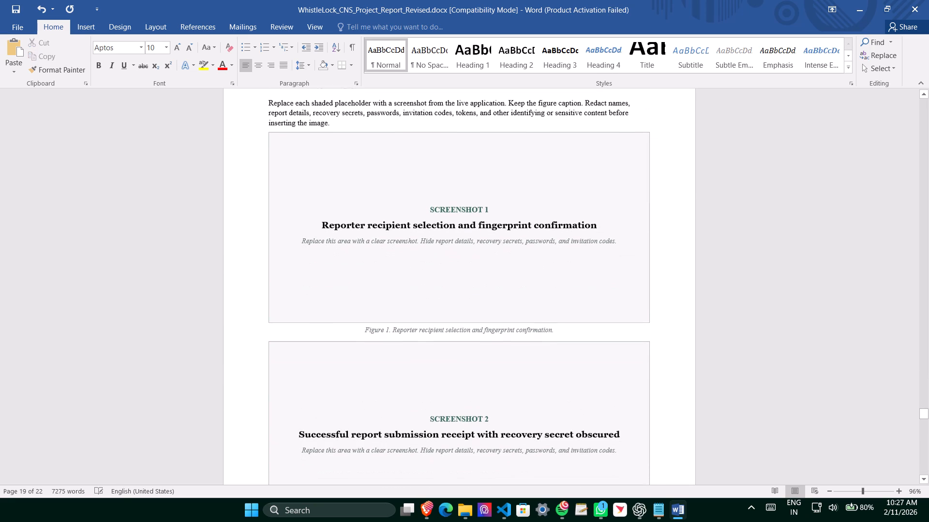
{"action": "scroll", "coordinate": [265, 271], "scroll_direction": "down", "scroll_amount": 1}
{"action": "left_click", "coordinate": [436, 216]}
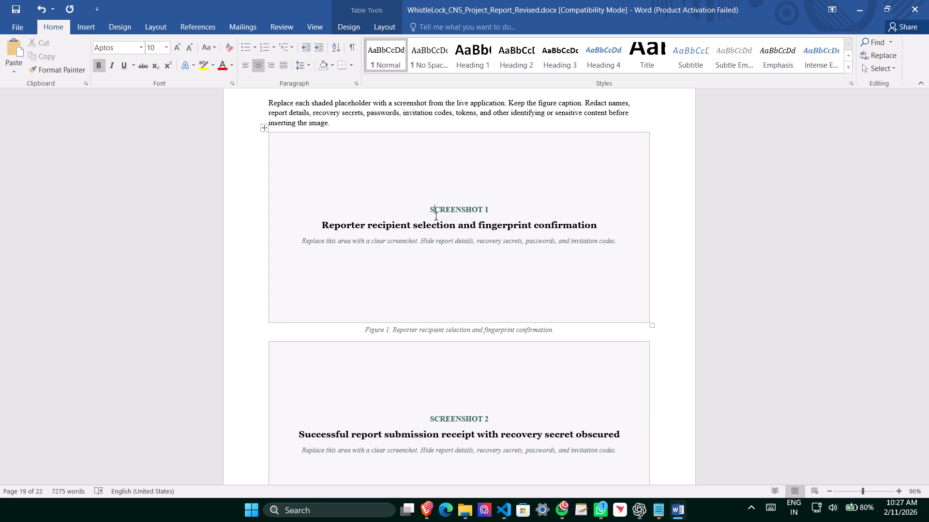
{"action": "scroll", "coordinate": [436, 216], "scroll_direction": "down", "scroll_amount": 3}
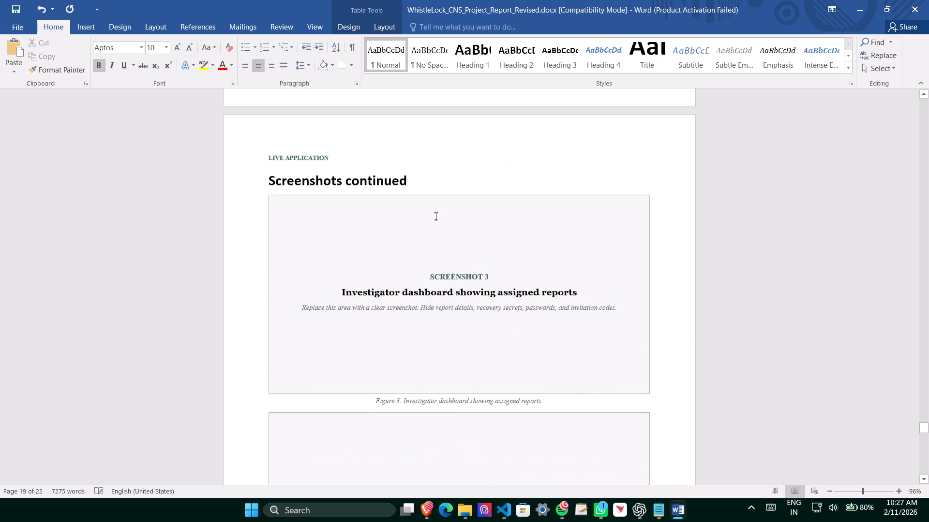
{"action": "scroll", "coordinate": [436, 216], "scroll_direction": "down", "scroll_amount": 3}
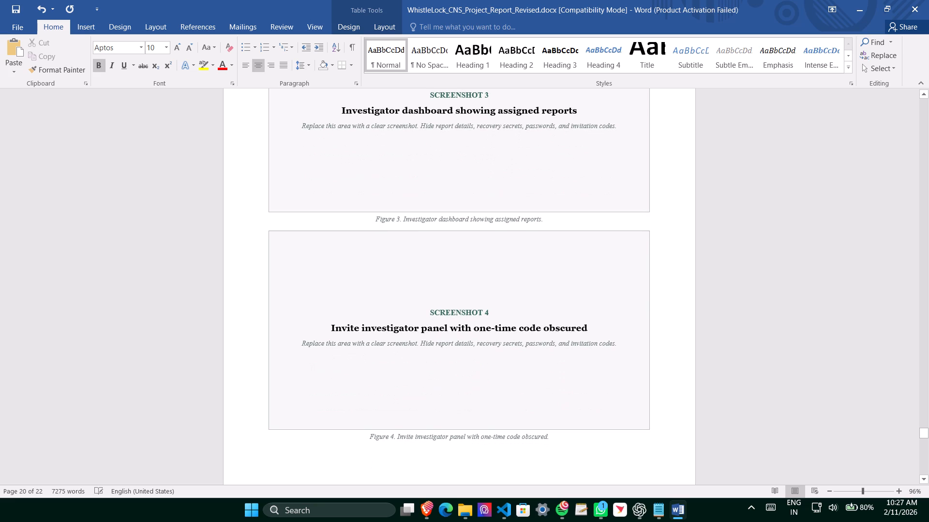
{"action": "scroll", "coordinate": [436, 216], "scroll_direction": "down", "scroll_amount": 7}
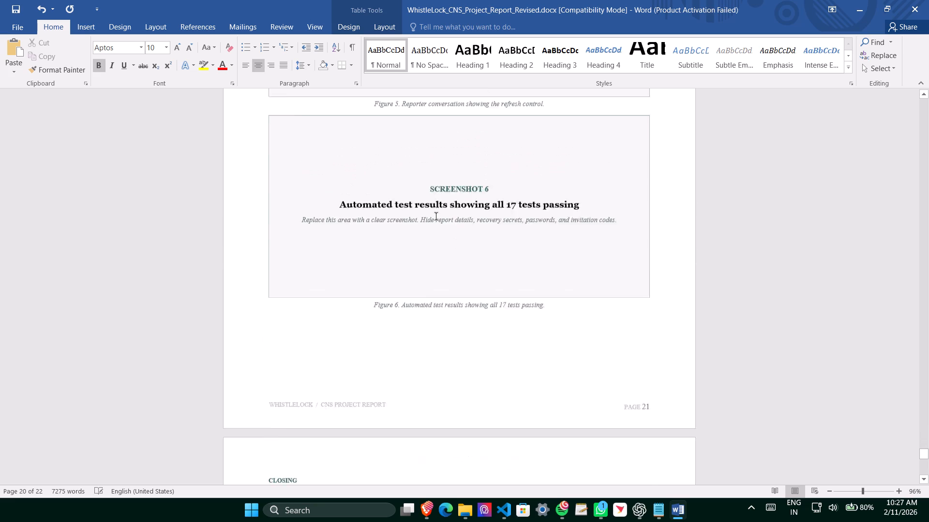
{"action": "scroll", "coordinate": [436, 216], "scroll_direction": "down", "scroll_amount": 1}
{"action": "scroll", "coordinate": [436, 216], "scroll_direction": "up", "scroll_amount": 4}
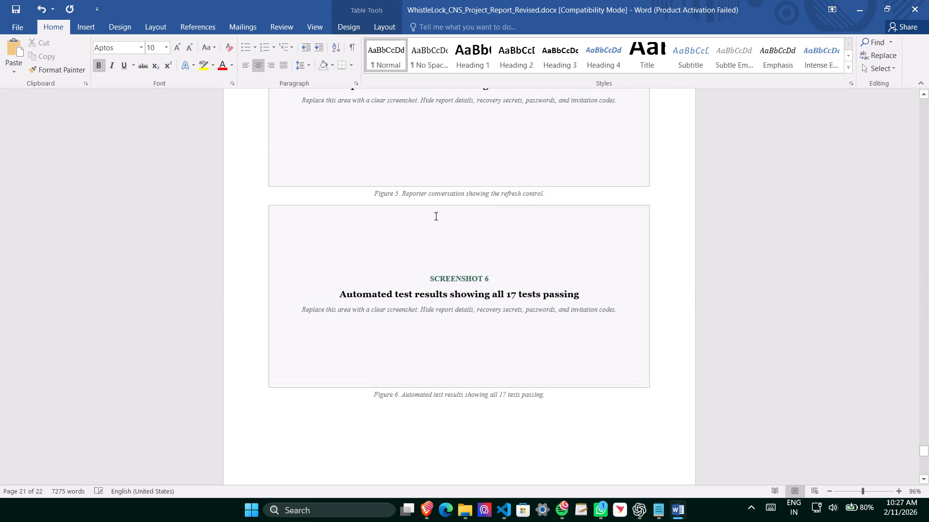
{"action": "scroll", "coordinate": [436, 216], "scroll_direction": "up", "scroll_amount": 1}
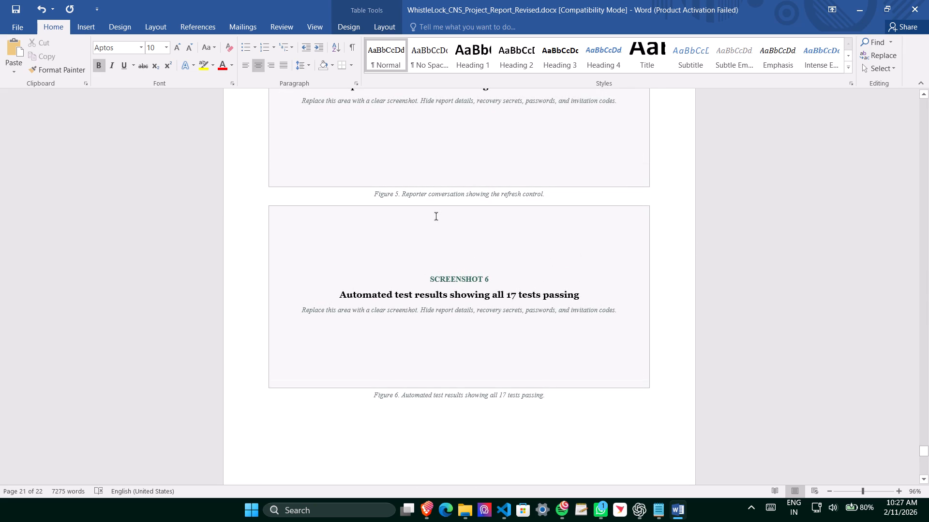
{"action": "scroll", "coordinate": [436, 216], "scroll_direction": "up", "scroll_amount": 7}
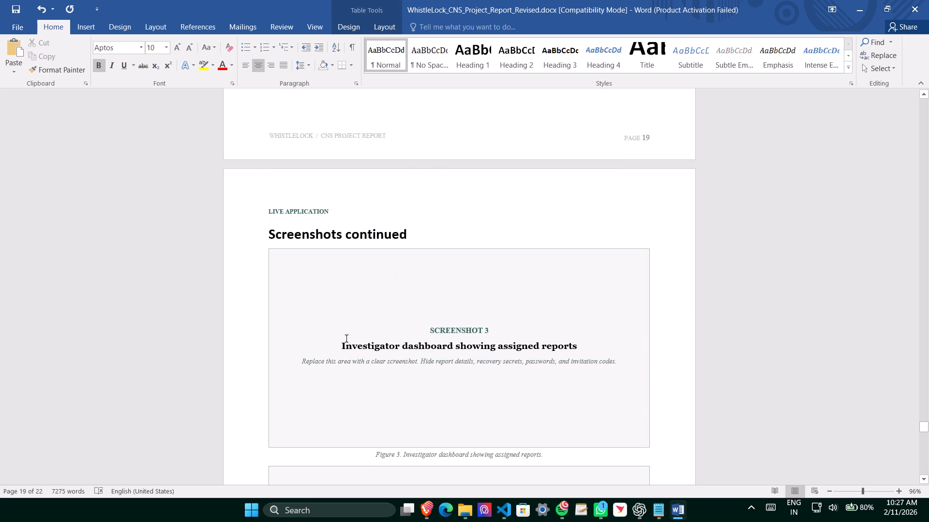
{"action": "scroll", "coordinate": [339, 343], "scroll_direction": "up", "scroll_amount": 5}
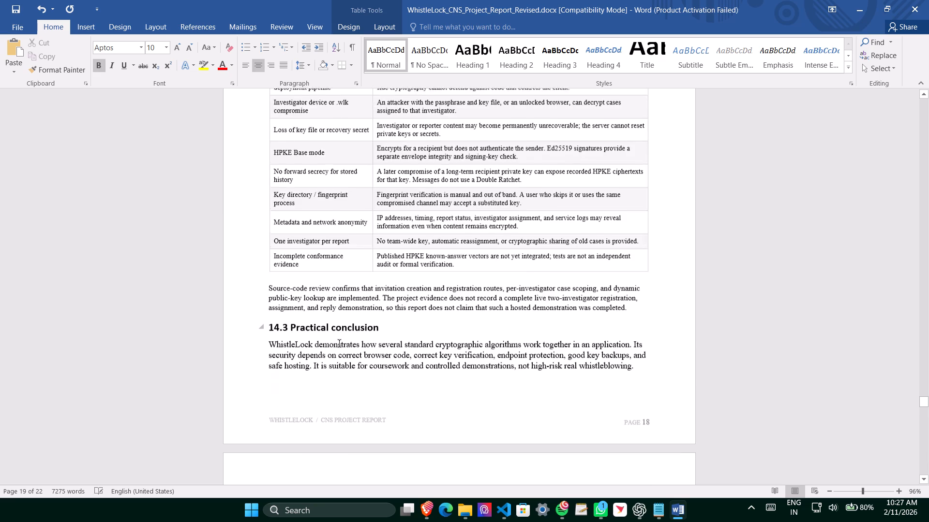
{"action": "scroll", "coordinate": [339, 343], "scroll_direction": "down", "scroll_amount": 1}
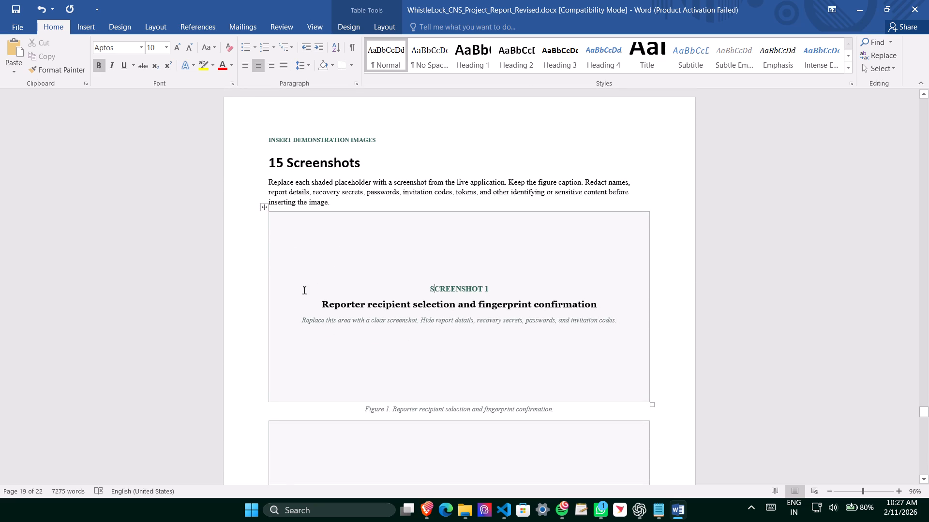
{"action": "left_click_drag", "start_coordinate": [317, 303], "coordinate": [332, 361]}
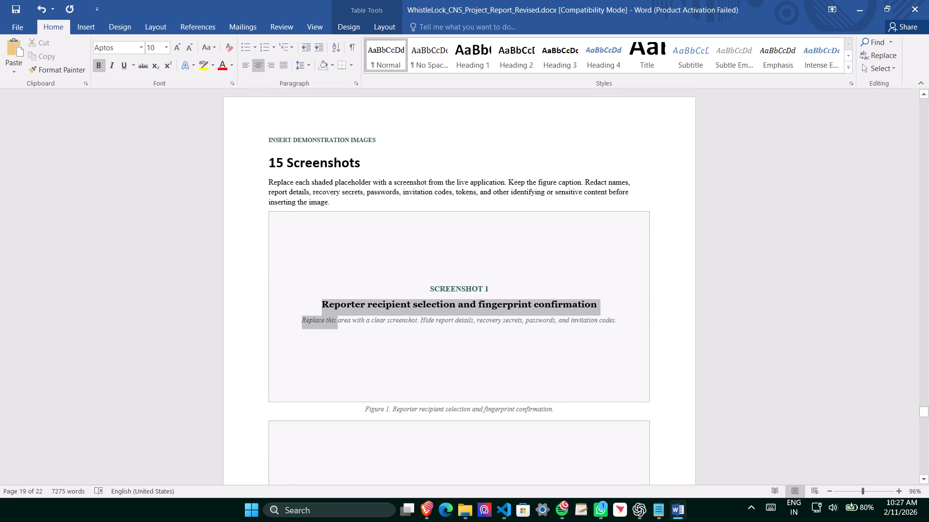
{"action": "left_click_drag", "start_coordinate": [332, 361], "coordinate": [424, 491]}
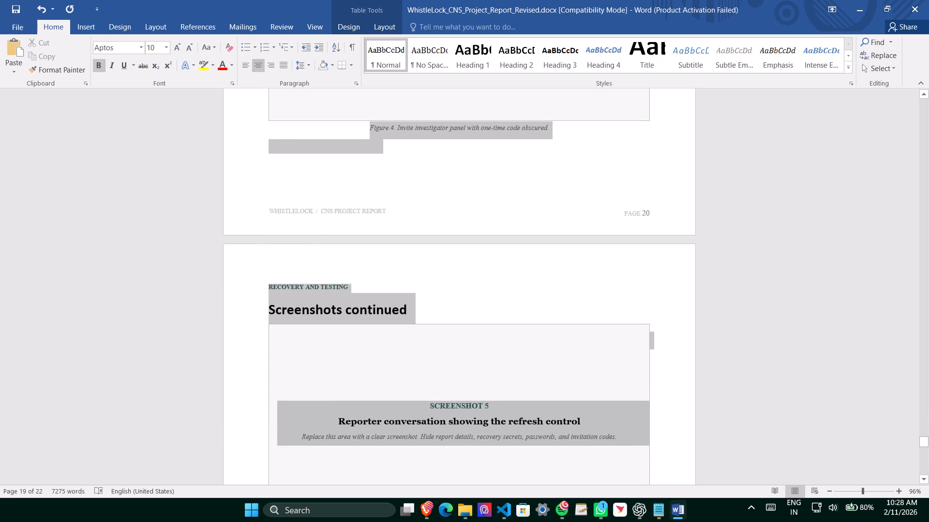
{"action": "left_click_drag", "start_coordinate": [424, 491], "coordinate": [517, 116]}
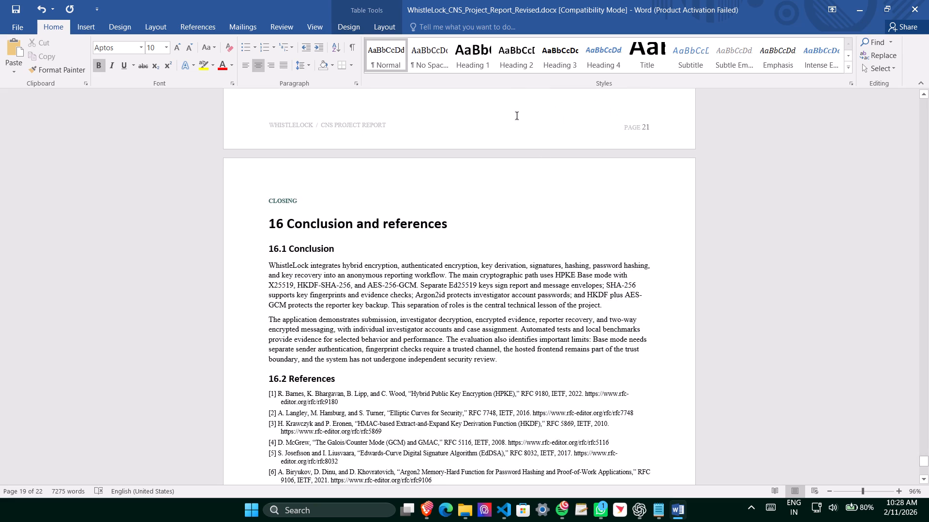
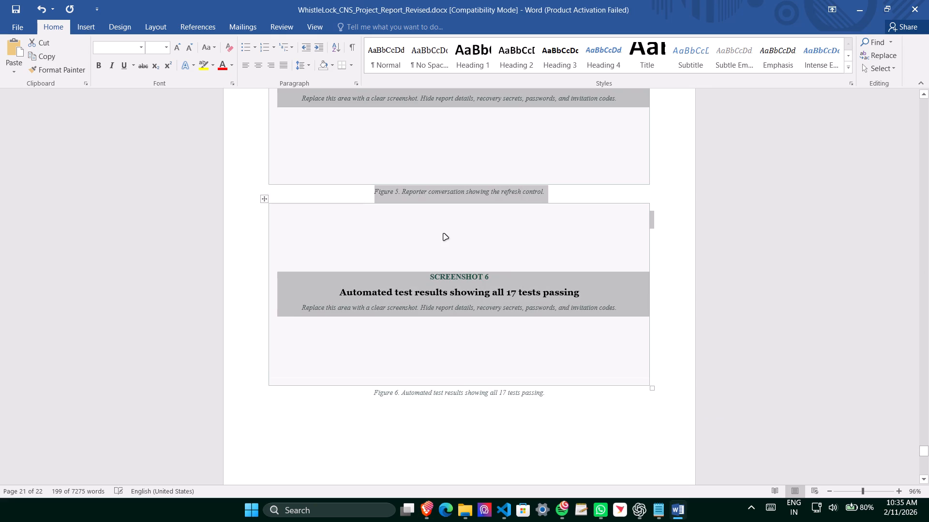
{"action": "scroll", "coordinate": [444, 234], "scroll_direction": "up", "scroll_amount": 11}
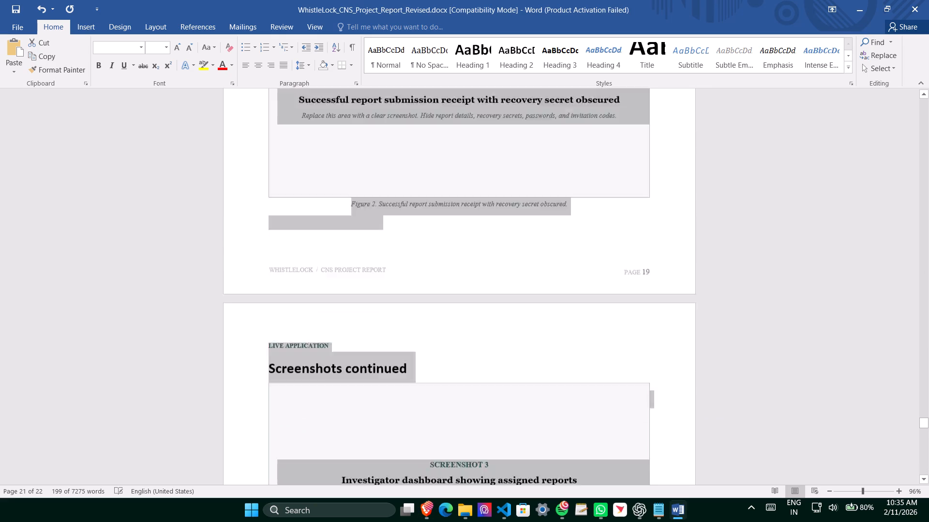
{"action": "scroll", "coordinate": [444, 234], "scroll_direction": "up", "scroll_amount": 1}
{"action": "scroll", "coordinate": [444, 234], "scroll_direction": "right", "scroll_amount": 1}
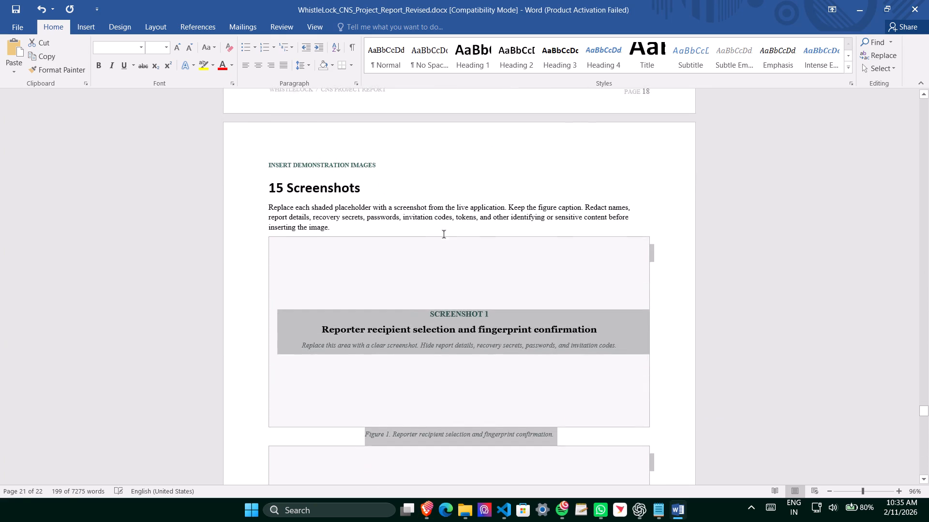
{"action": "scroll", "coordinate": [444, 234], "scroll_direction": "down", "scroll_amount": 1}
{"action": "left_click", "coordinate": [444, 234]}
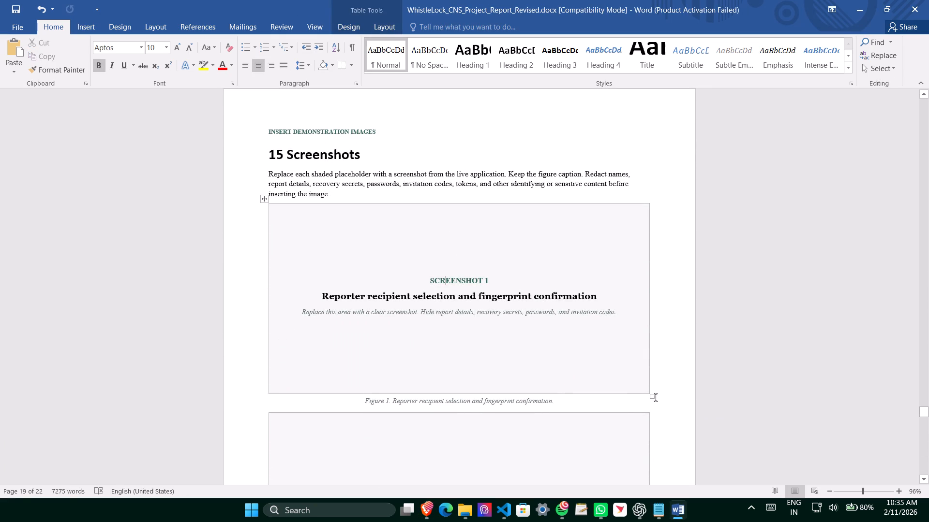
{"action": "left_click_drag", "start_coordinate": [588, 375], "coordinate": [324, 286]}
{"action": "left_click", "coordinate": [620, 309]}
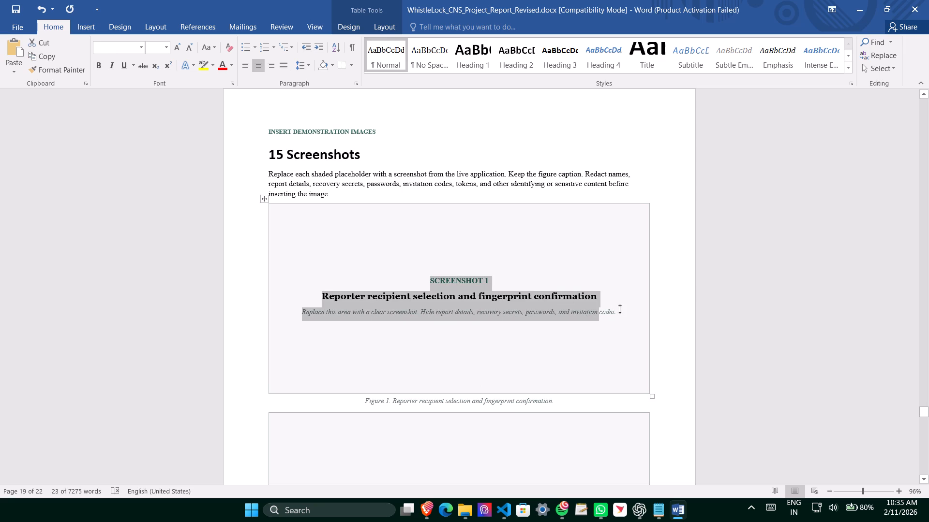
{"action": "left_click_drag", "start_coordinate": [620, 309], "coordinate": [362, 283]}
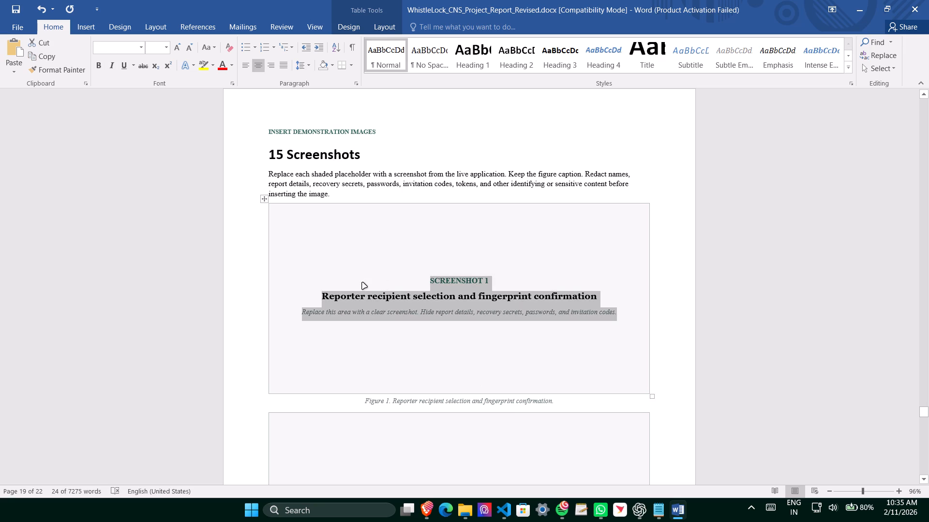
{"action": "key", "text": "ctrl+v"}
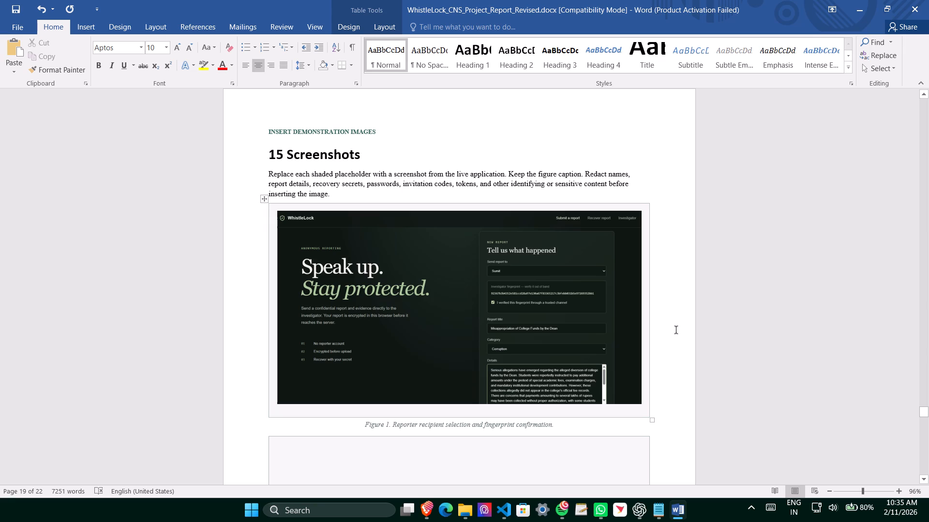
{"action": "left_click", "coordinate": [736, 331]}
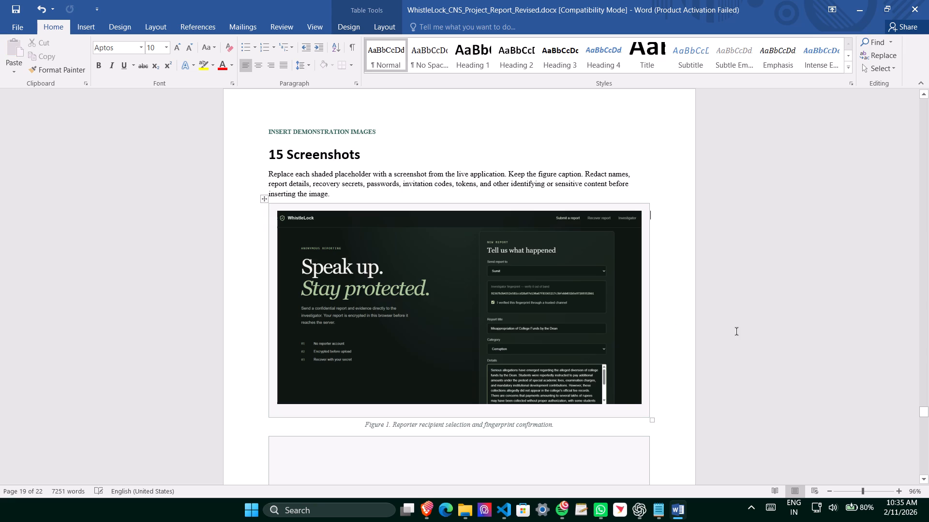
Adjust the size of the Figure 1 screenshot by its corners so it fits inside the shaded placeholder frame.
{"action": "scroll", "coordinate": [736, 331], "scroll_direction": "up", "scroll_amount": 6, "text": "ctrl"}
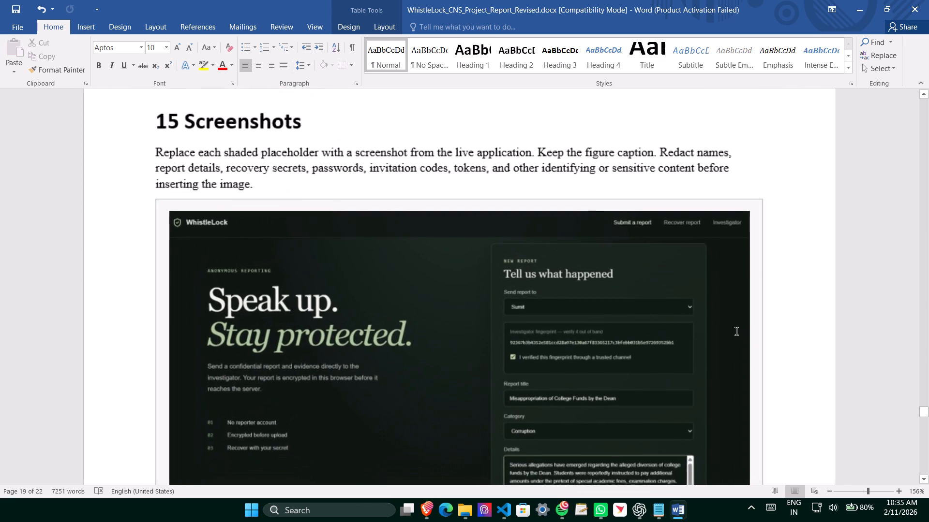
{"action": "scroll", "coordinate": [736, 331], "scroll_direction": "down", "scroll_amount": 1}
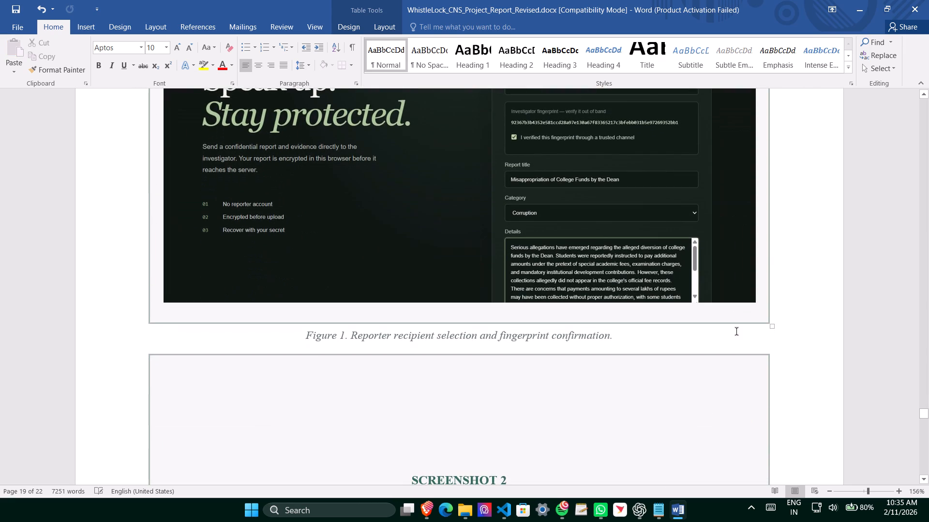
{"action": "scroll", "coordinate": [736, 331], "scroll_direction": "down", "scroll_amount": 7, "text": "ctrl"}
{"action": "scroll", "coordinate": [736, 331], "scroll_direction": "up", "scroll_amount": 1}
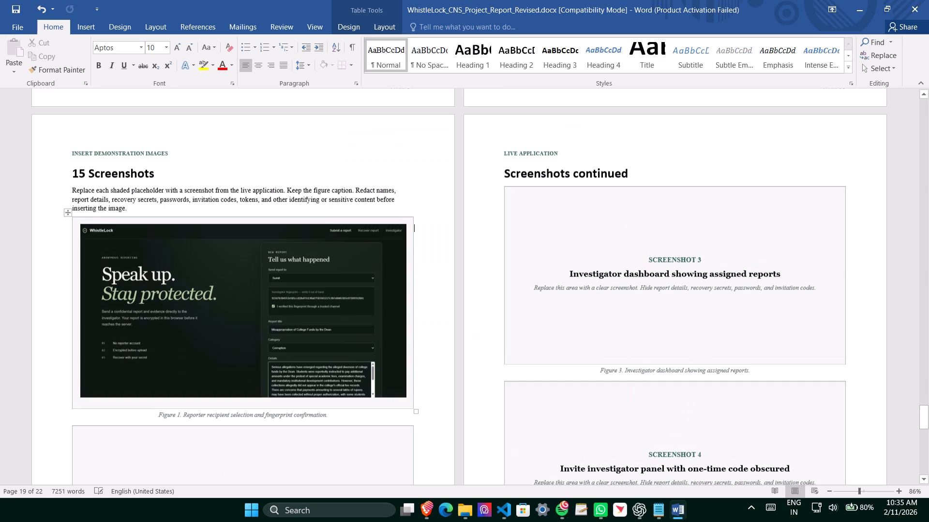
{"action": "scroll", "coordinate": [736, 331], "scroll_direction": "up", "scroll_amount": 3}
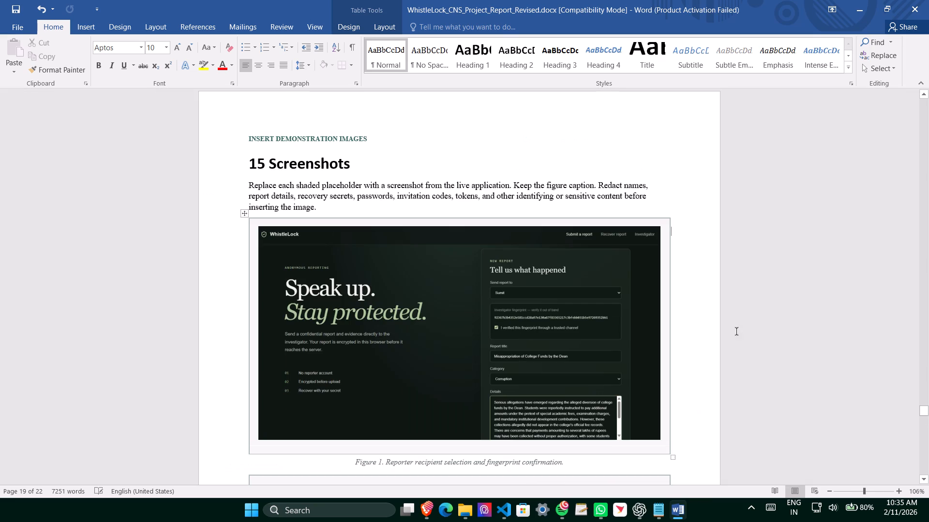
{"action": "left_click", "coordinate": [649, 289]}
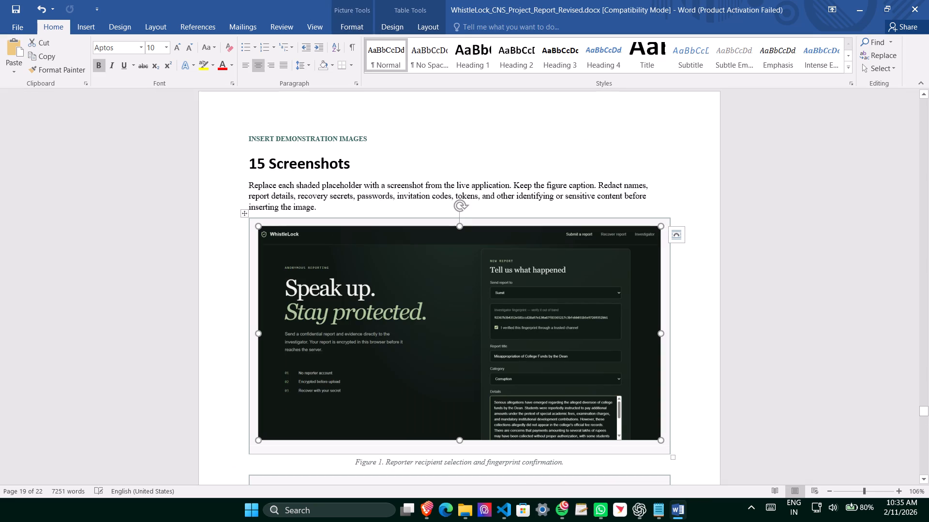
{"action": "left_click_drag", "start_coordinate": [662, 226], "coordinate": [666, 222]}
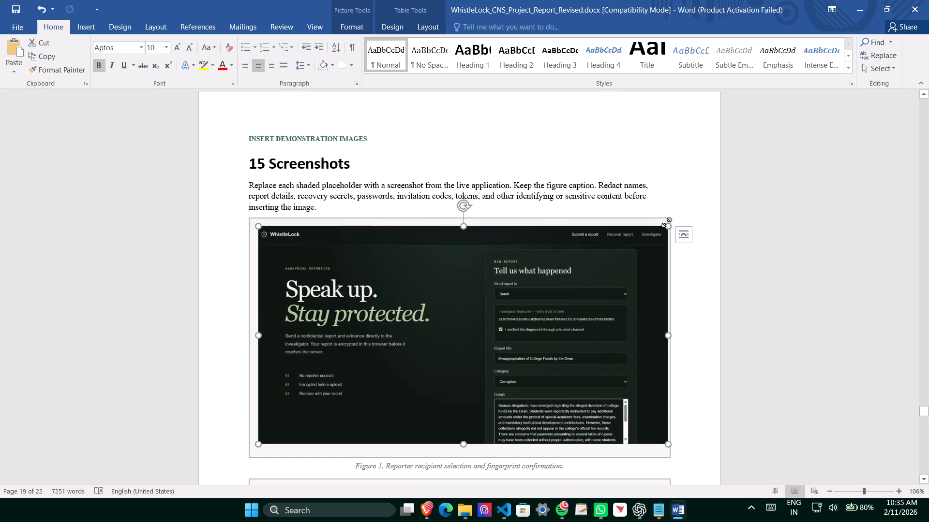
{"action": "left_click_drag", "start_coordinate": [399, 303], "coordinate": [394, 290]}
{"action": "left_click_drag", "start_coordinate": [257, 226], "coordinate": [253, 224]}
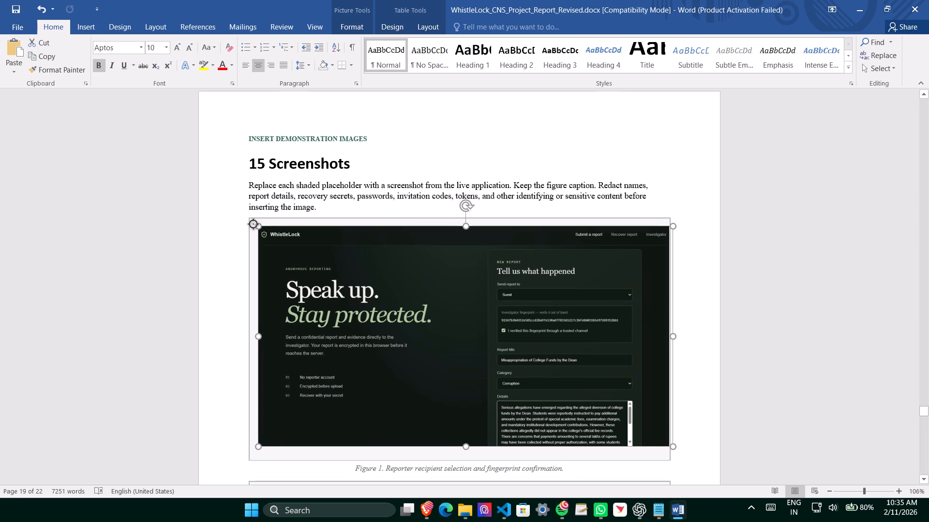
{"action": "left_click_drag", "start_coordinate": [253, 224], "coordinate": [271, 232]}
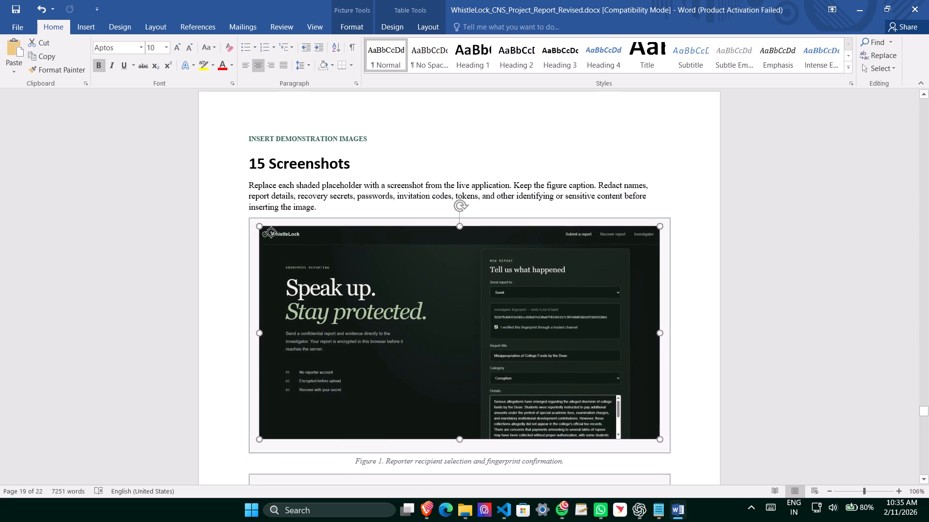
{"action": "left_click_drag", "start_coordinate": [271, 232], "coordinate": [267, 232]}
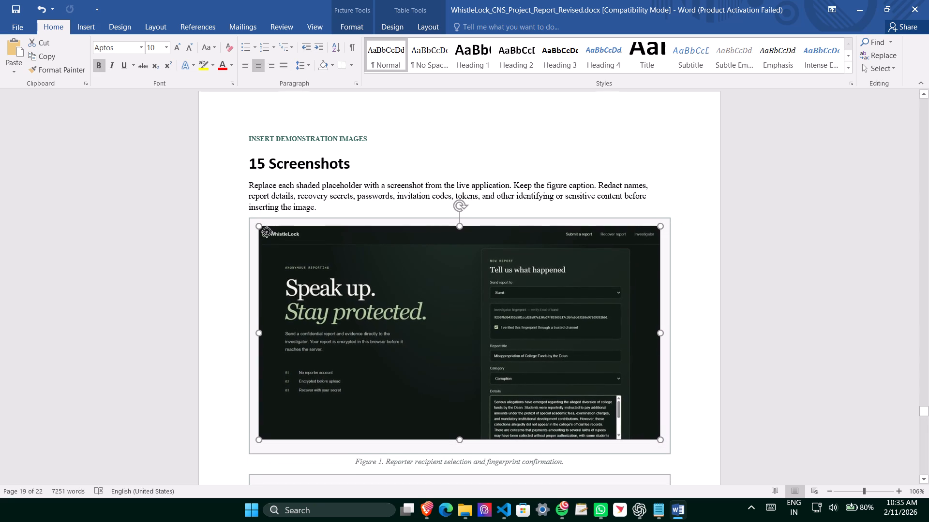
{"action": "left_click_drag", "start_coordinate": [267, 232], "coordinate": [260, 228]}
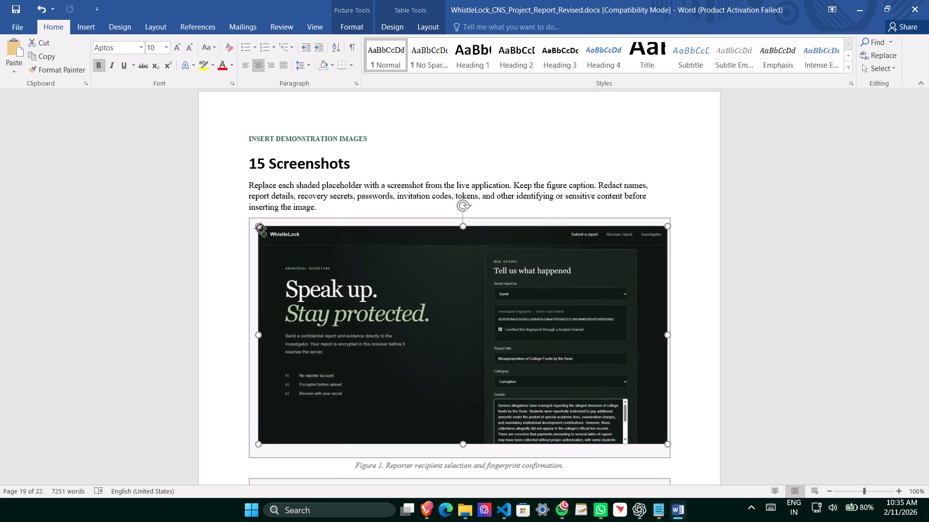
{"action": "left_click_drag", "start_coordinate": [260, 228], "coordinate": [268, 232]}
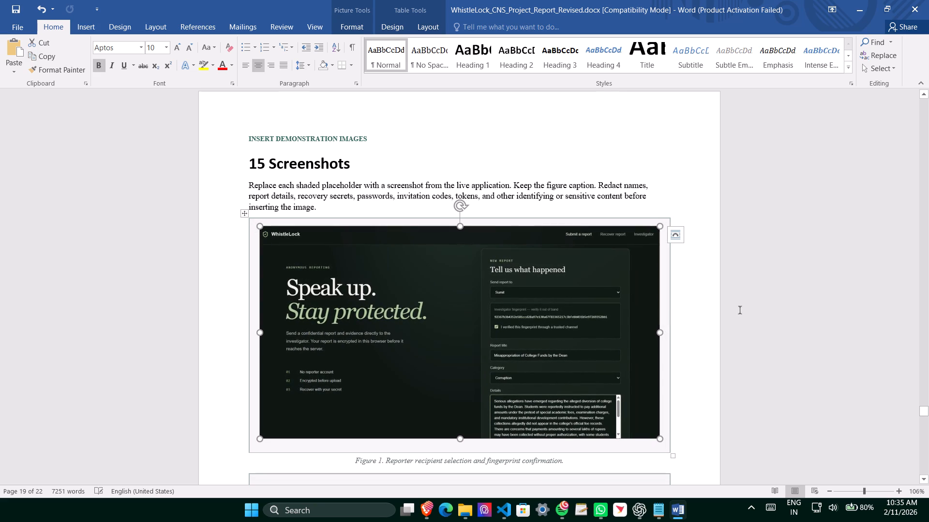
{"action": "left_click", "coordinate": [675, 233]}
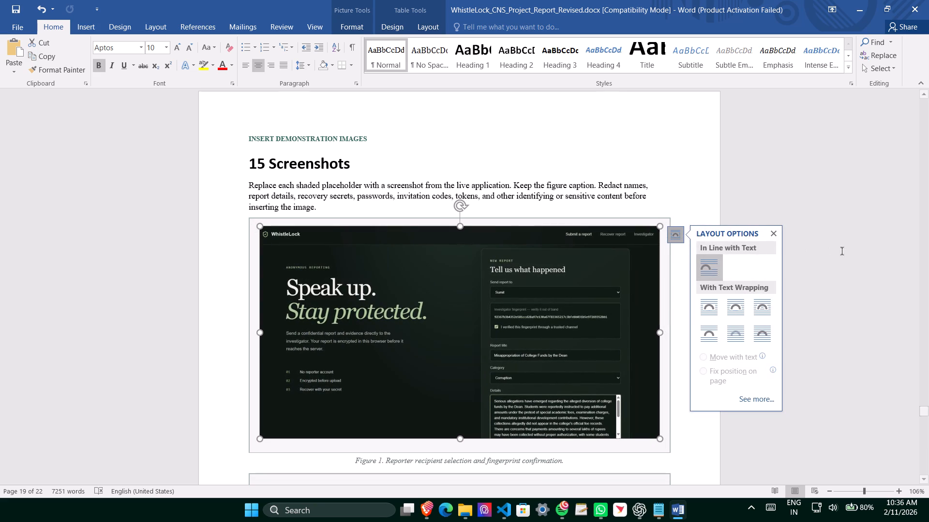
{"action": "left_click", "coordinate": [870, 251]}
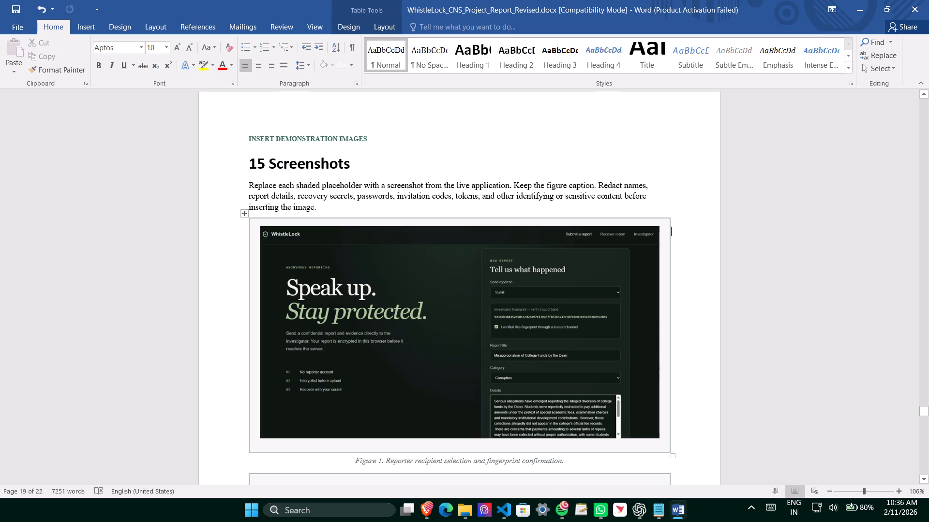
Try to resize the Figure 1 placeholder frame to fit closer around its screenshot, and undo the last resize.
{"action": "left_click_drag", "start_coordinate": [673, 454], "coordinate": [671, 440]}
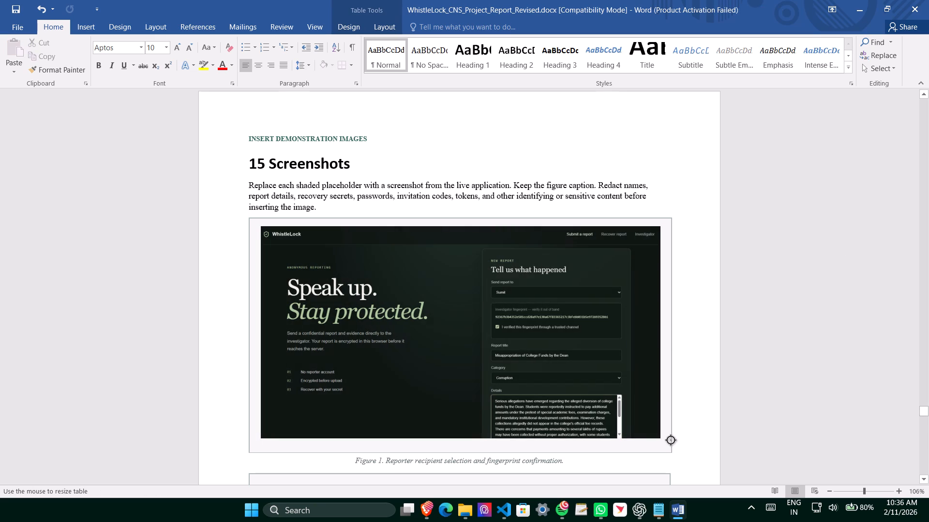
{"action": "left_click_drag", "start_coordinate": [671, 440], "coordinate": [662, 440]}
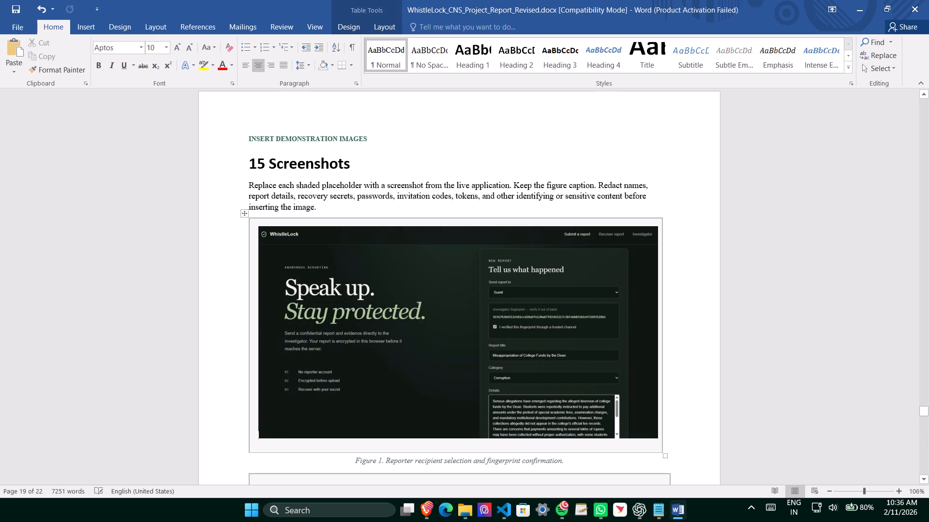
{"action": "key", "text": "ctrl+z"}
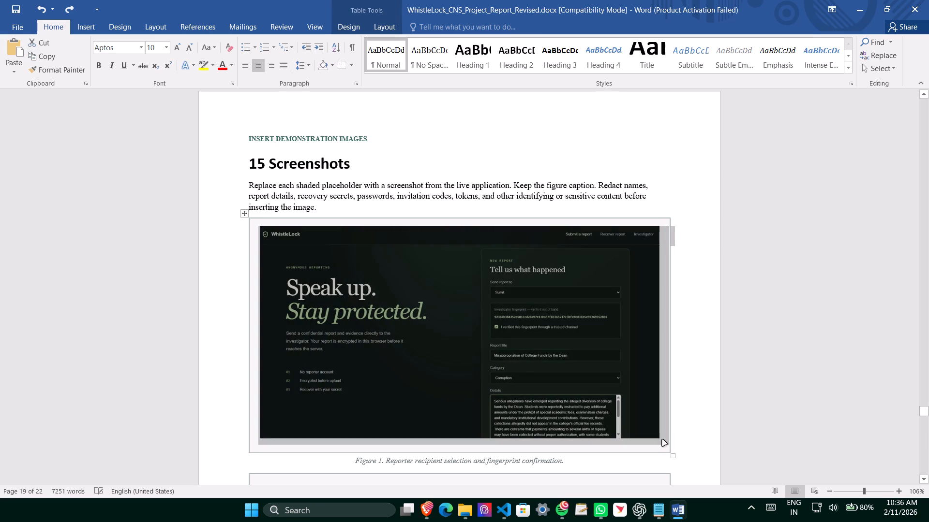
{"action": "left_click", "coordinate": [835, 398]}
Select all the placeholder text inside the Screenshot 2 frame in section 15.
{"action": "scroll", "coordinate": [835, 398], "scroll_direction": "down", "scroll_amount": 2}
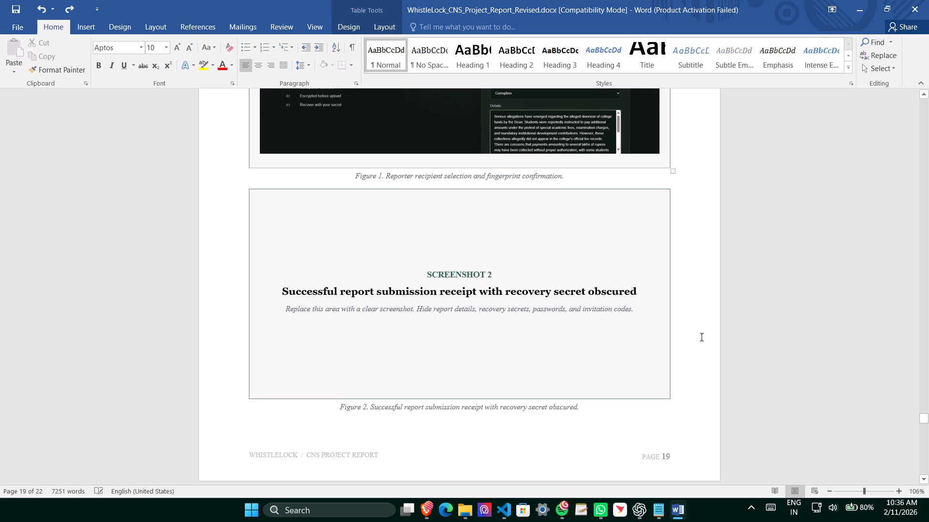
{"action": "scroll", "coordinate": [878, 256], "scroll_direction": "up", "scroll_amount": 3}
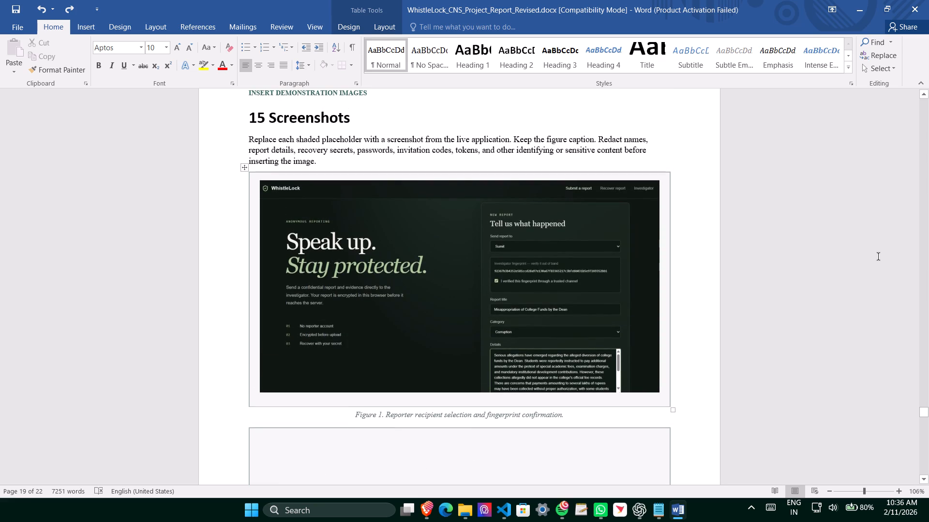
{"action": "scroll", "coordinate": [878, 256], "scroll_direction": "down", "scroll_amount": 2}
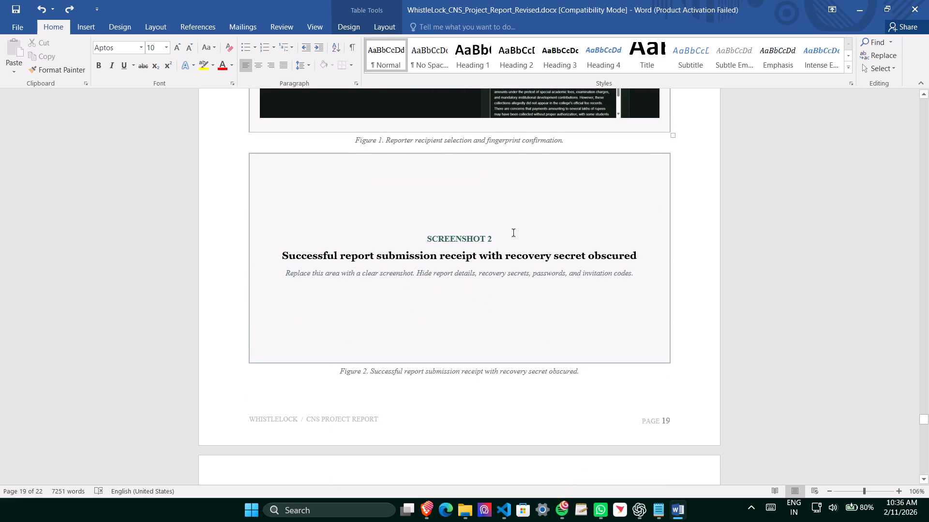
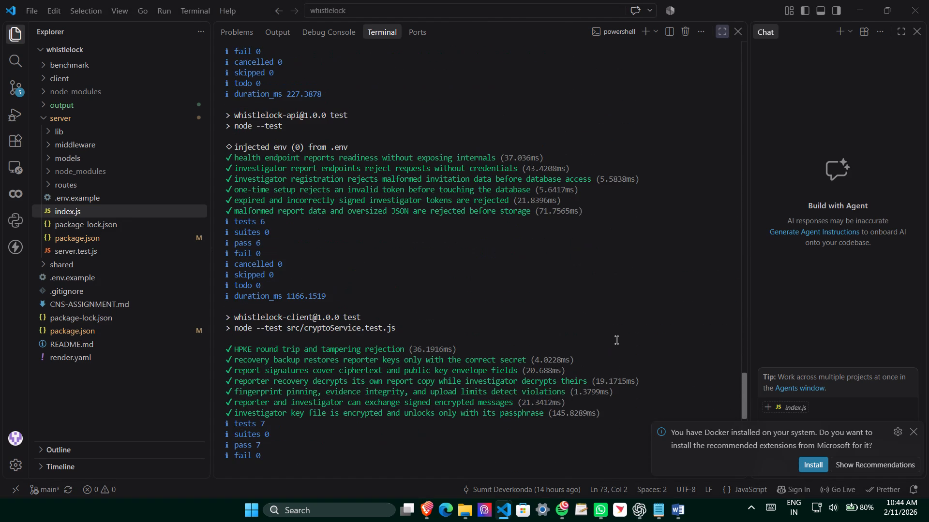
{"action": "scroll", "coordinate": [616, 340], "scroll_direction": "up", "scroll_amount": 4}
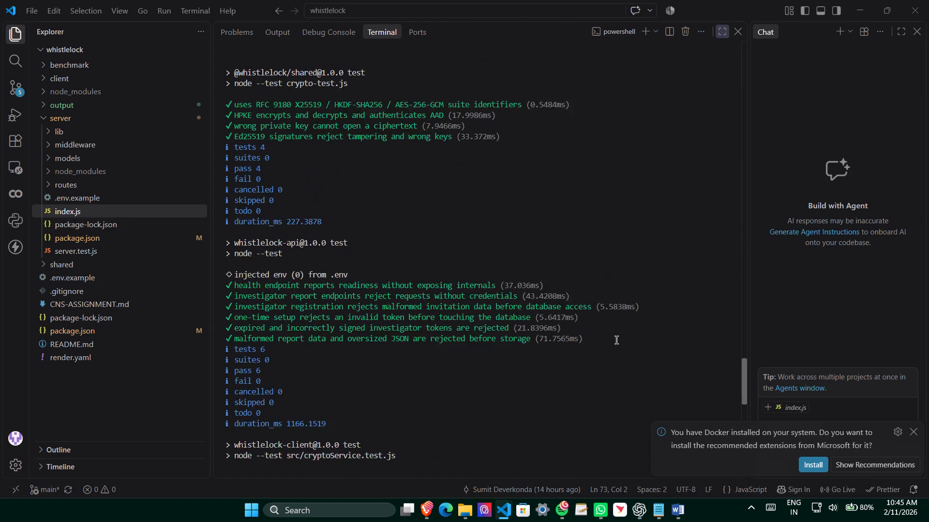
{"action": "scroll", "coordinate": [616, 340], "scroll_direction": "up", "scroll_amount": 1}
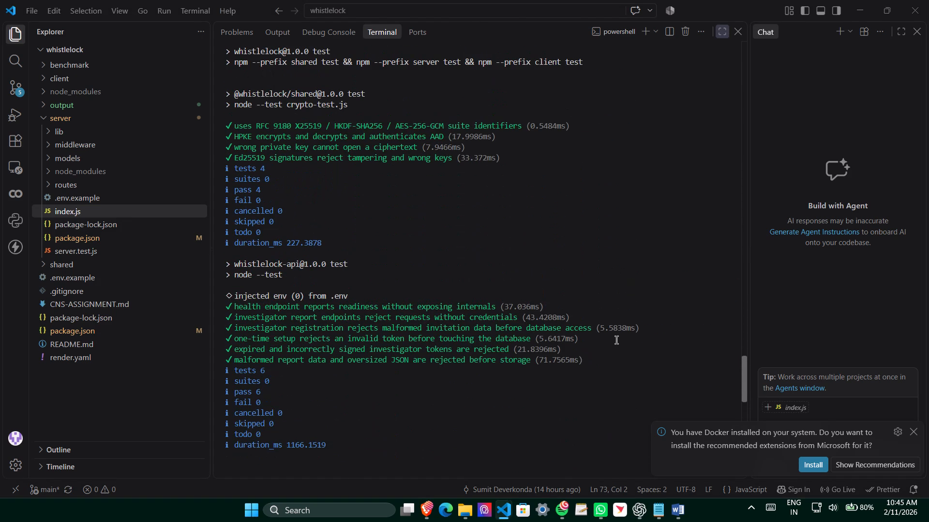
{"action": "left_click", "coordinate": [643, 356]}
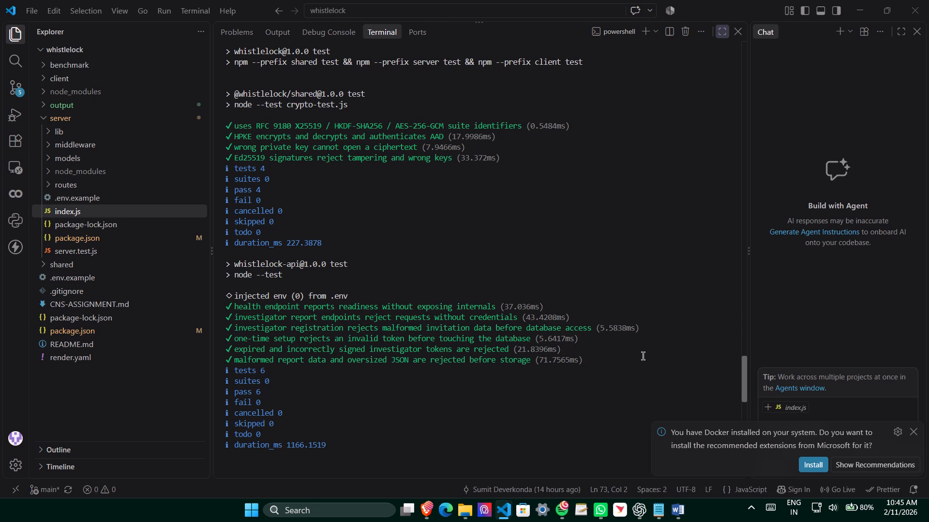
{"action": "key", "text": "ctrl+minus"}
{"action": "key", "text": "ctrl+minus"}
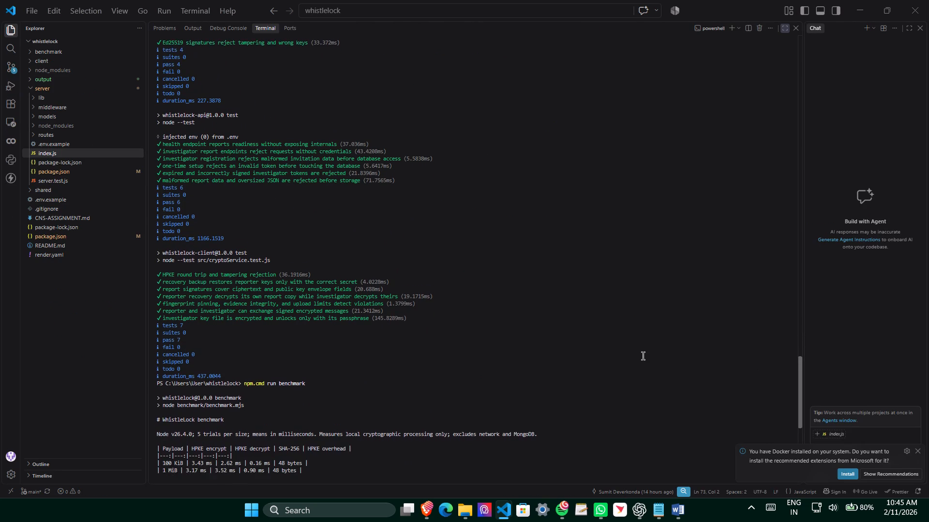
{"action": "scroll", "coordinate": [643, 356], "scroll_direction": "up", "scroll_amount": 3}
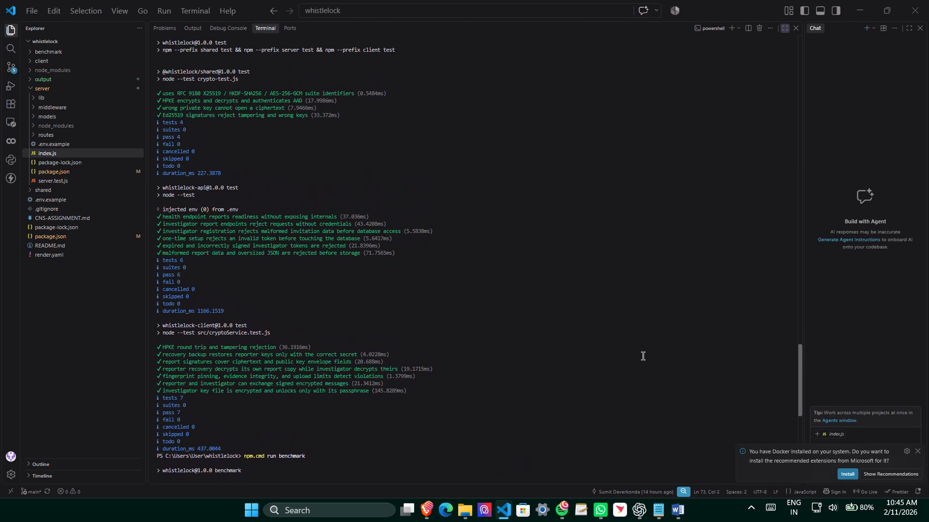
{"action": "scroll", "coordinate": [643, 356], "scroll_direction": "up", "scroll_amount": 2}
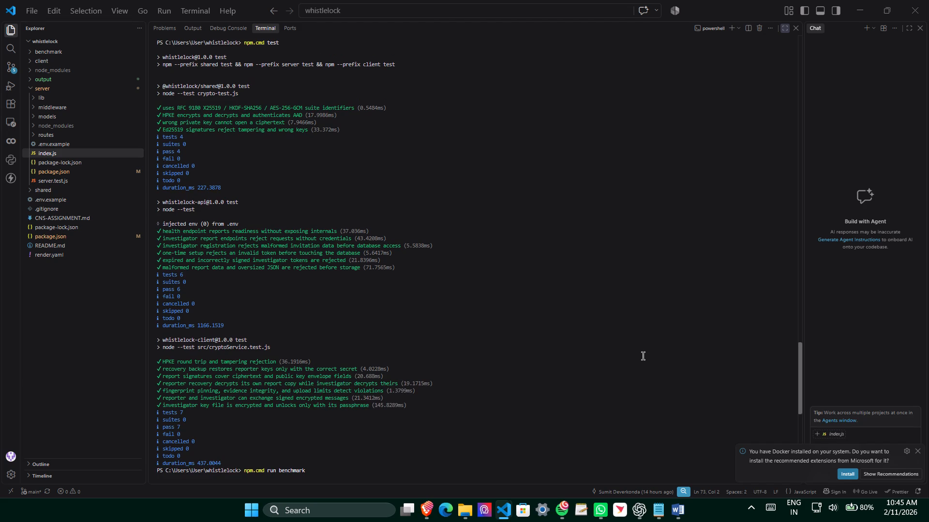
{"action": "scroll", "coordinate": [643, 356], "scroll_direction": "up", "scroll_amount": 1}
{"action": "key", "text": "shift+super+s"}
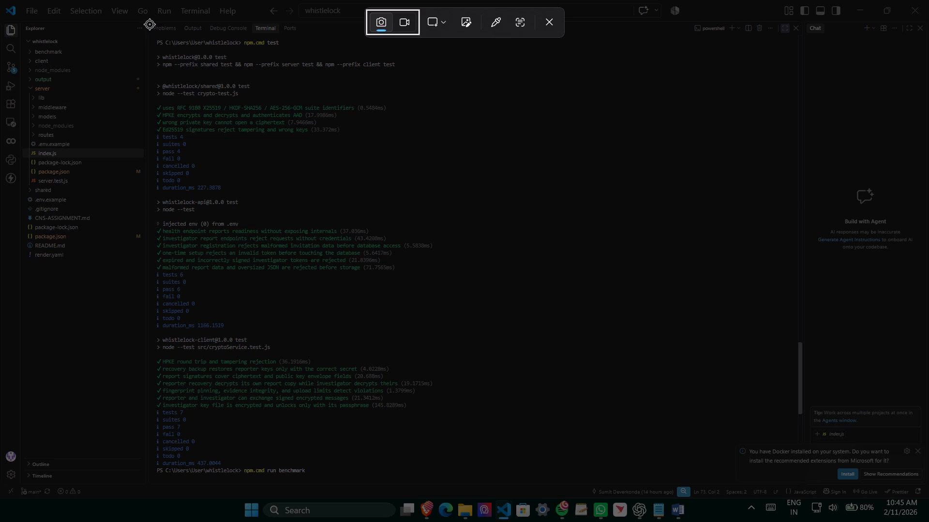
{"action": "left_click_drag", "start_coordinate": [150, 24], "coordinate": [214, 175]}
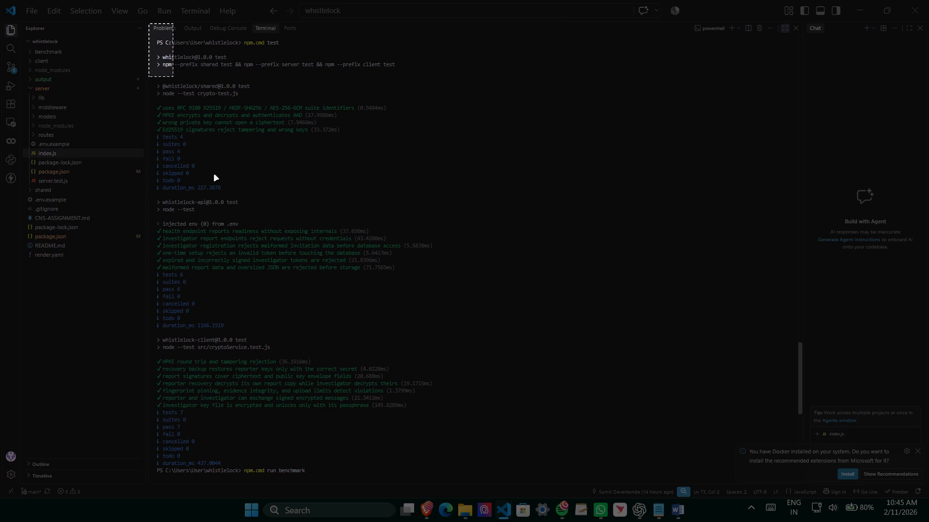
{"action": "left_click_drag", "start_coordinate": [214, 175], "coordinate": [442, 469]}
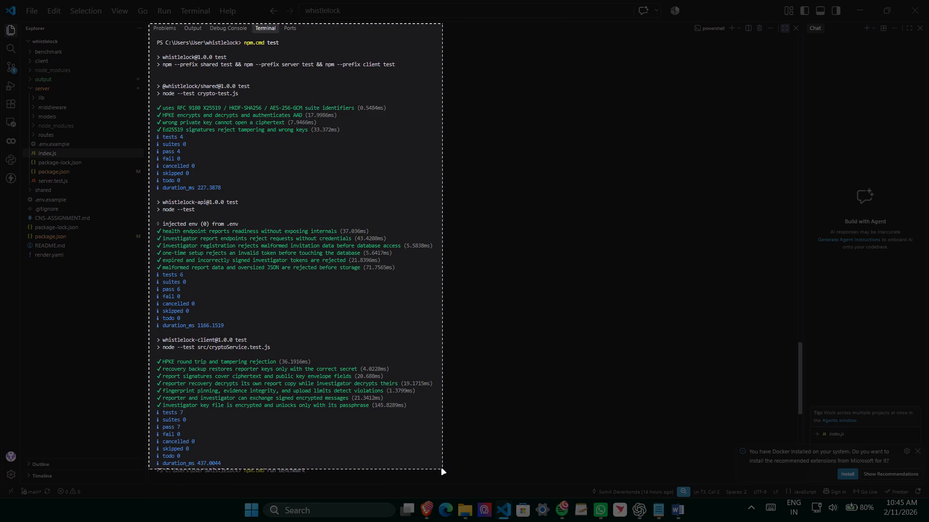
{"action": "left_click_drag", "start_coordinate": [442, 469], "coordinate": [442, 469]}
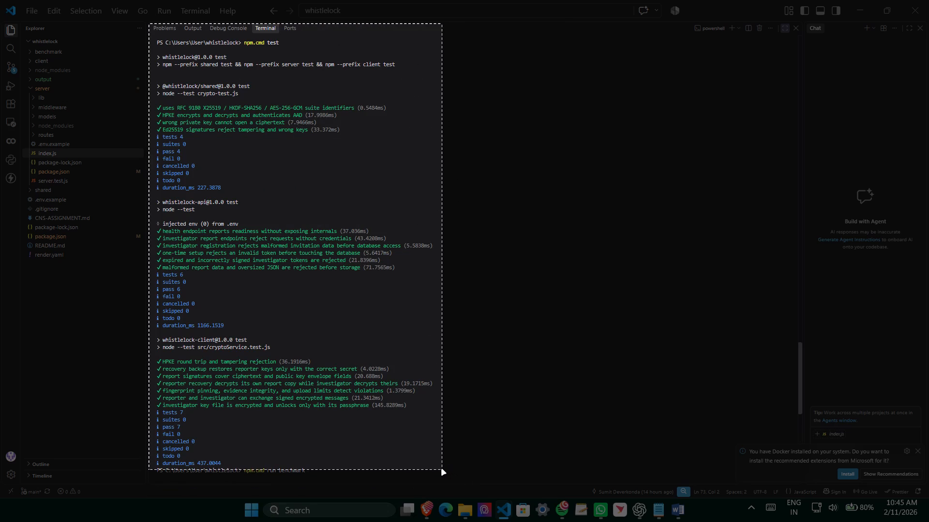
{"action": "left_click_drag", "start_coordinate": [442, 469], "coordinate": [442, 469]}
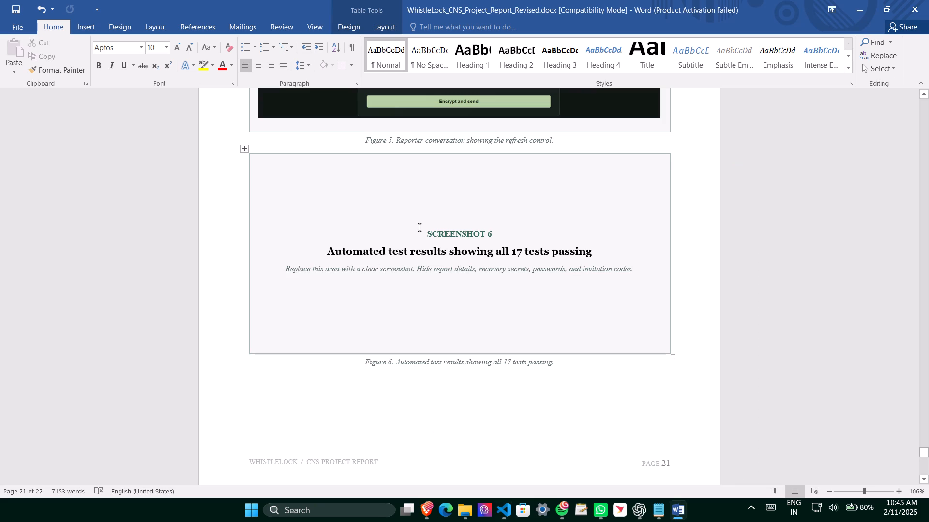
In the Word report, replace the Screenshot 6 placeholder text with the captured test-results image.
{"action": "left_click_drag", "start_coordinate": [423, 232], "coordinate": [636, 274]}
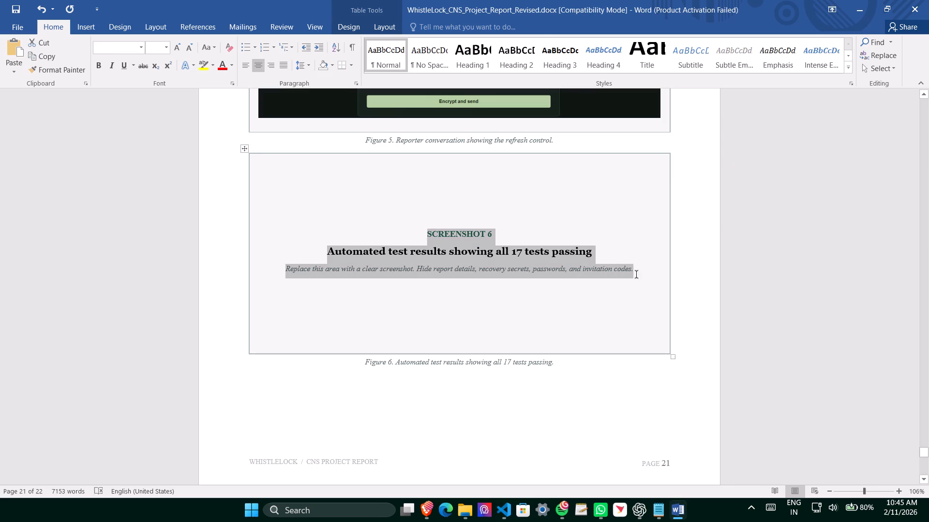
{"action": "key", "text": "ctrl+v"}
{"action": "scroll", "coordinate": [636, 274], "scroll_direction": "up", "scroll_amount": 3}
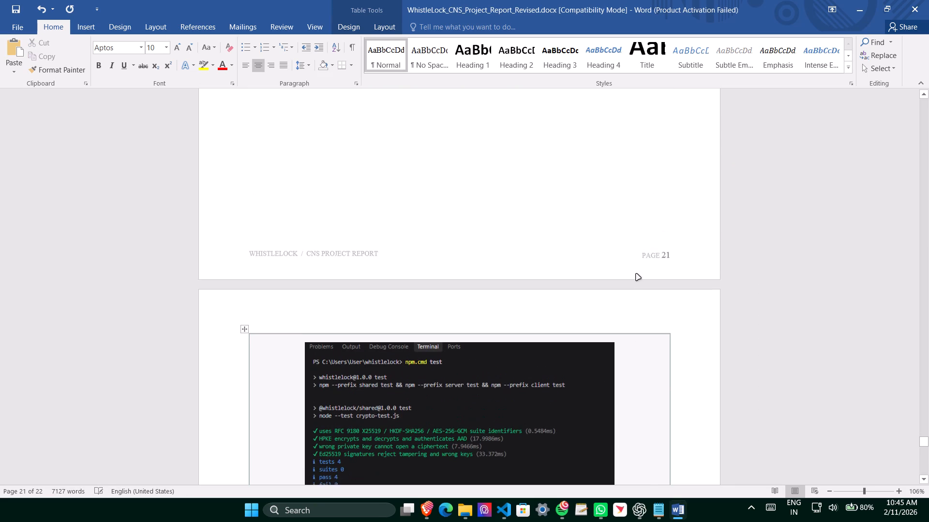
{"action": "scroll", "coordinate": [636, 274], "scroll_direction": "down", "scroll_amount": 4}
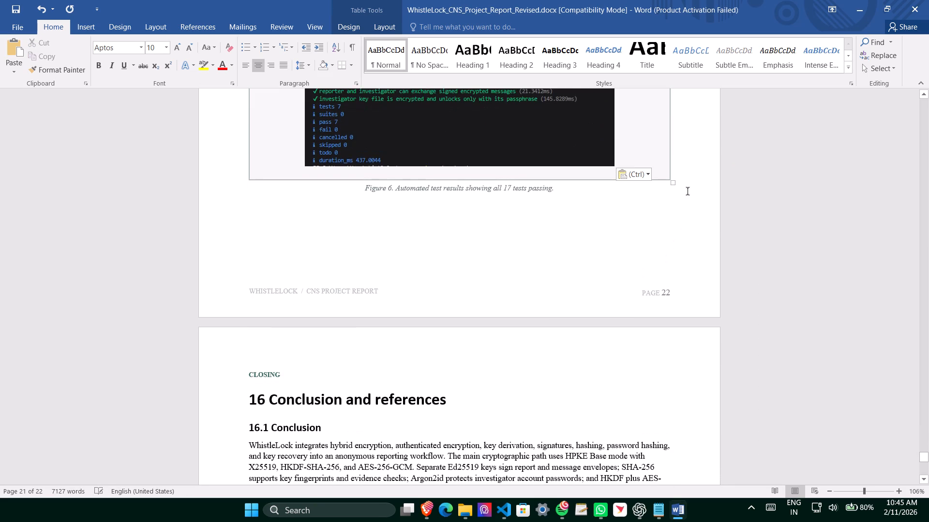
Resize the bordered box around the Figure 6 image so it is slightly wider than the page's text column.
{"action": "left_click_drag", "start_coordinate": [673, 183], "coordinate": [597, 104]}
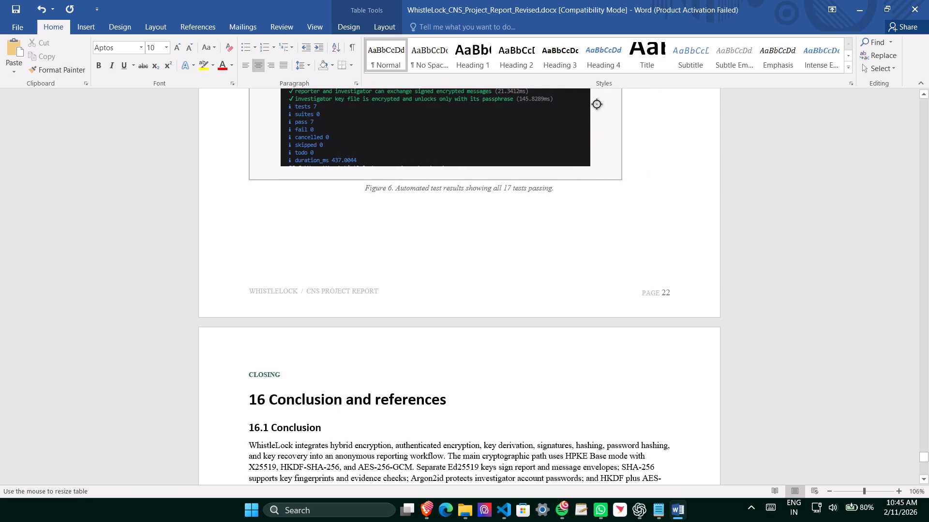
{"action": "left_click_drag", "start_coordinate": [597, 104], "coordinate": [676, 140]}
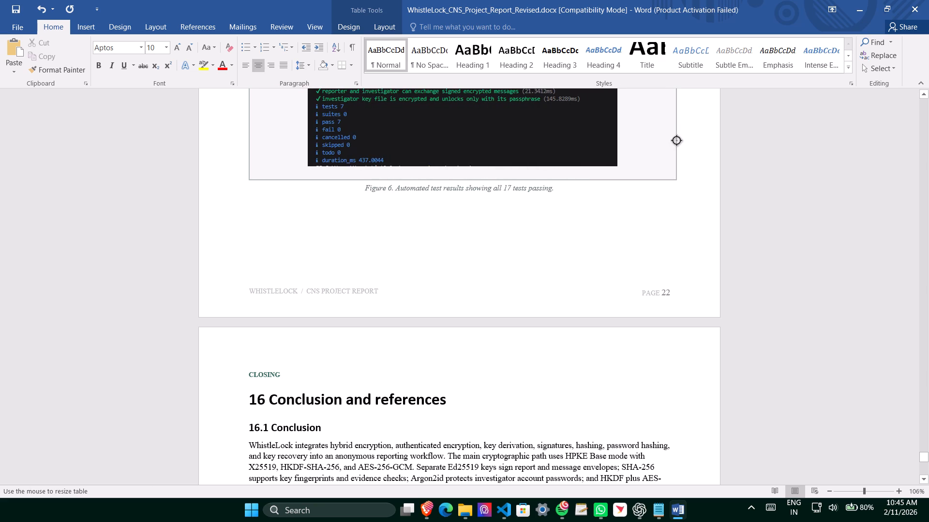
{"action": "left_click_drag", "start_coordinate": [676, 140], "coordinate": [682, 143]}
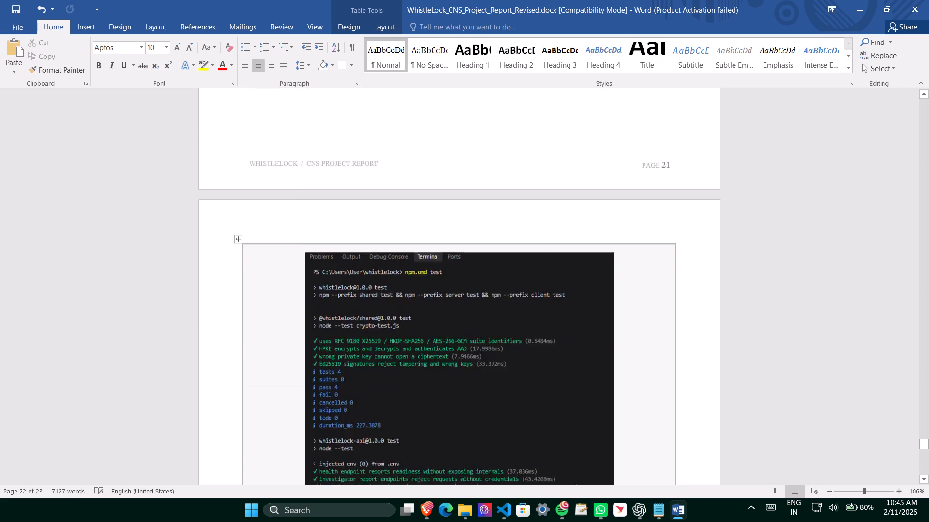
Shrink the test-results image inside the Figure 6 box proportionally, to well under its pasted size.
{"action": "scroll", "coordinate": [682, 143], "scroll_direction": "down", "scroll_amount": 2}
{"action": "left_click", "coordinate": [588, 197]}
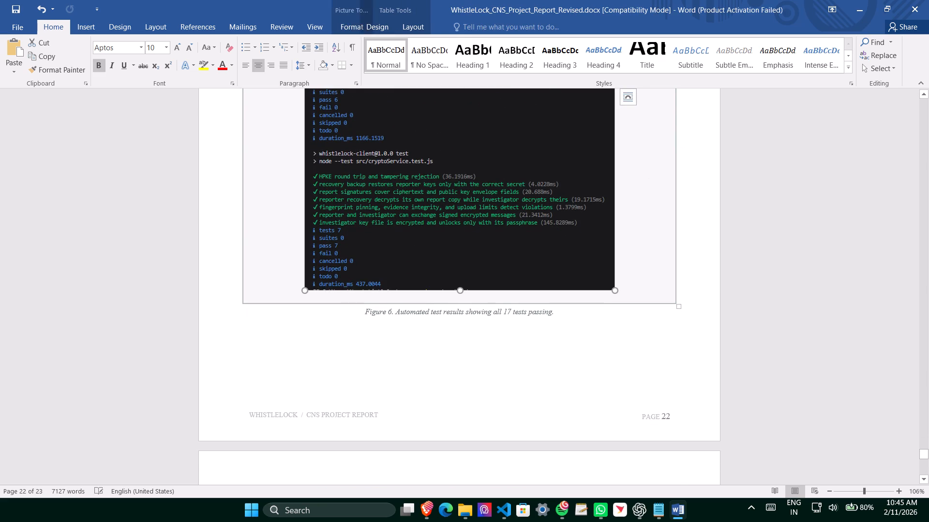
{"action": "left_click_drag", "start_coordinate": [618, 291], "coordinate": [415, 155]}
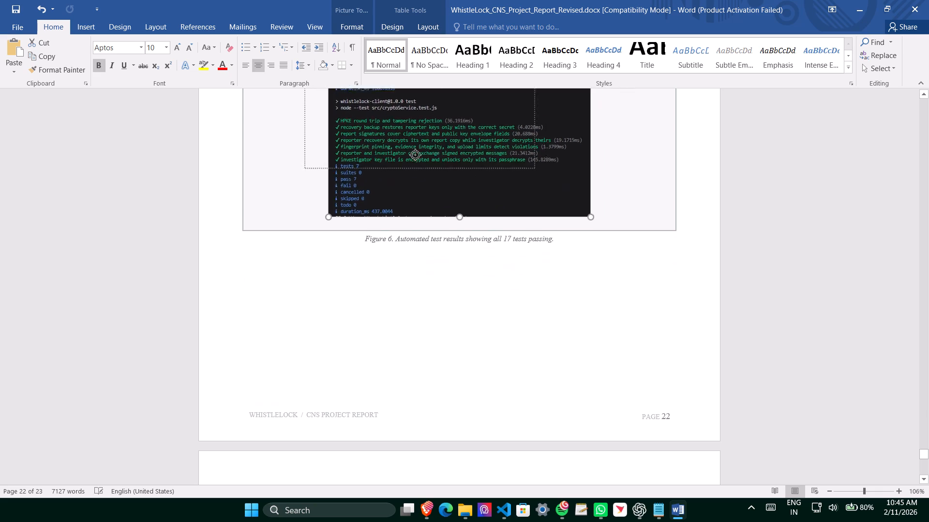
{"action": "left_click_drag", "start_coordinate": [415, 155], "coordinate": [333, 98]}
{"action": "scroll", "coordinate": [489, 298], "scroll_direction": "up", "scroll_amount": 1}
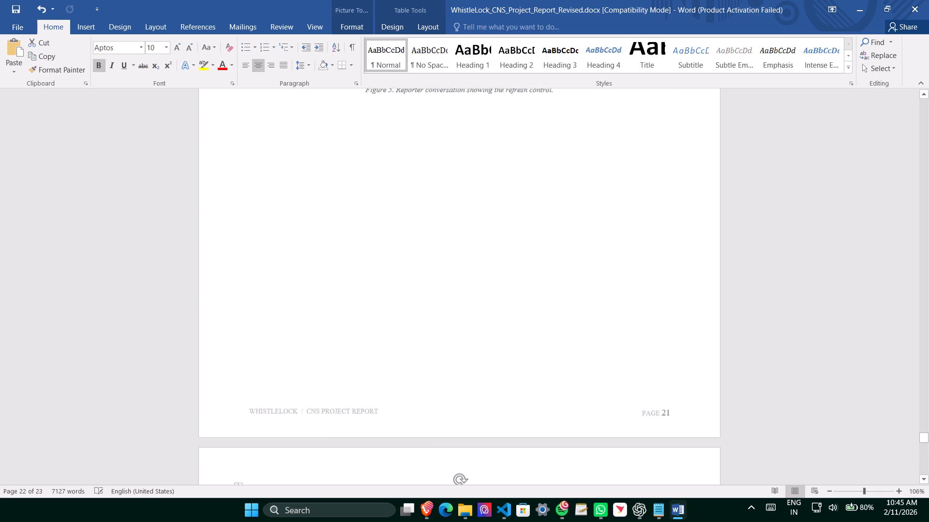
Shrink the test-results image proportionally a little more so Figure 6 fits beneath Figure 5 on page 21.
{"action": "scroll", "coordinate": [489, 298], "scroll_direction": "down", "scroll_amount": 1}
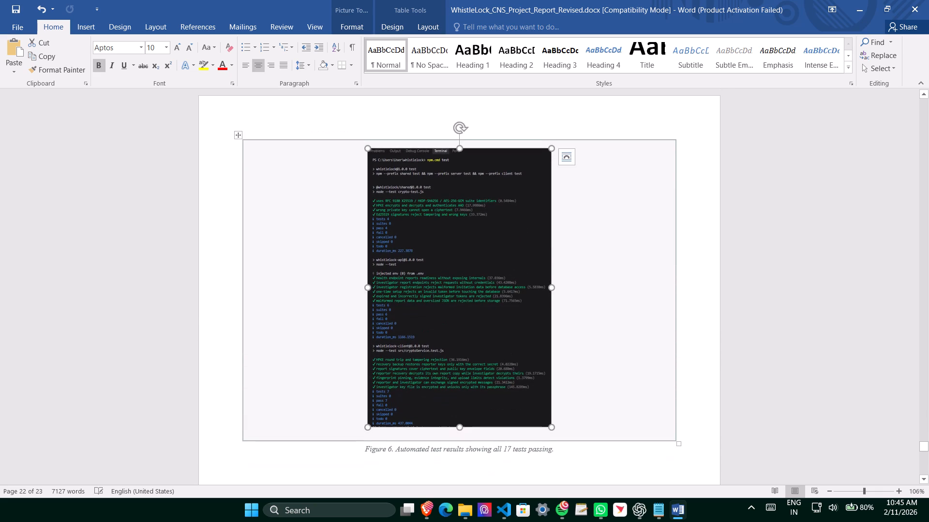
{"action": "left_click_drag", "start_coordinate": [550, 428], "coordinate": [496, 398]}
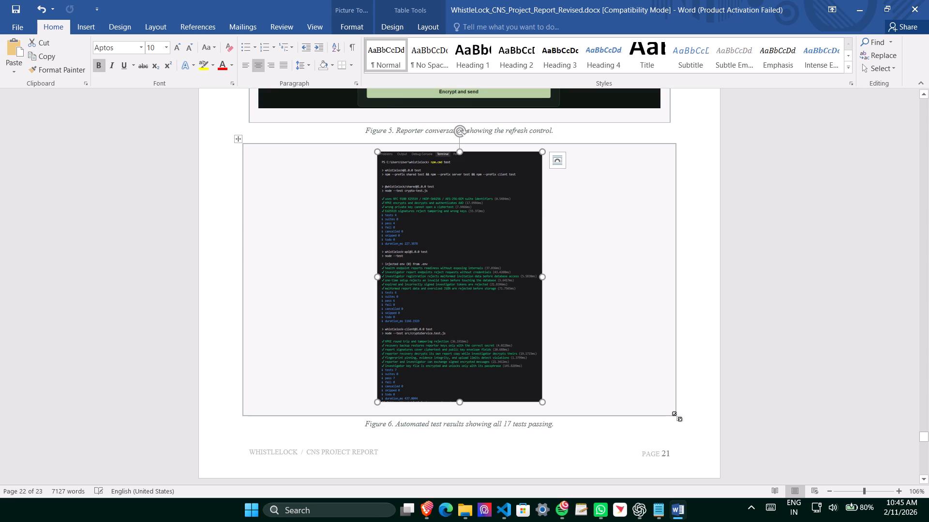
Narrow the bordered box around the Figure 6 image so only a modest margin remains on each side of it.
{"action": "left_click", "coordinate": [677, 416]}
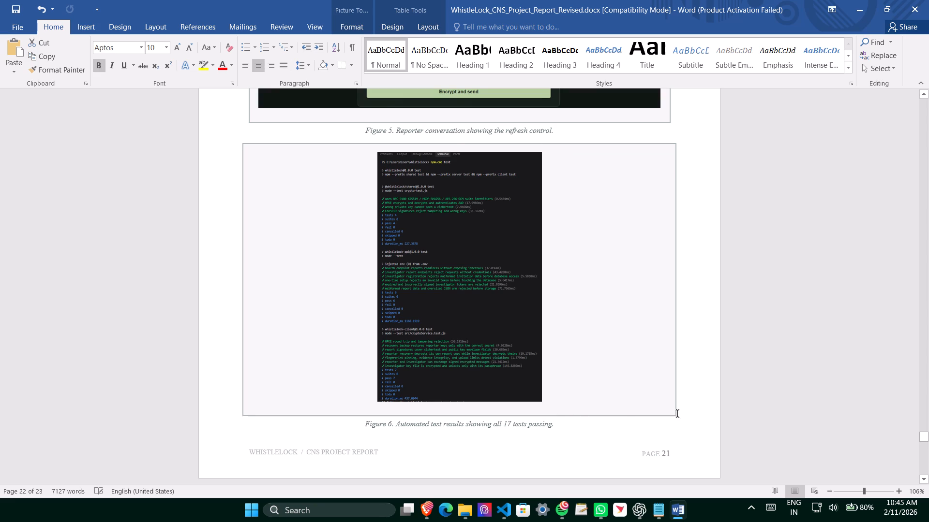
{"action": "left_click", "coordinate": [707, 428]}
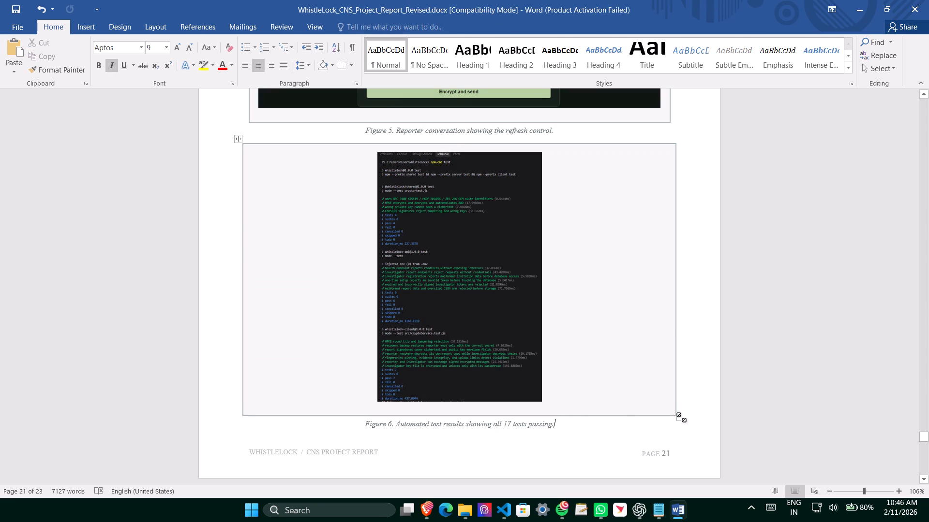
{"action": "left_click_drag", "start_coordinate": [679, 418], "coordinate": [486, 405]}
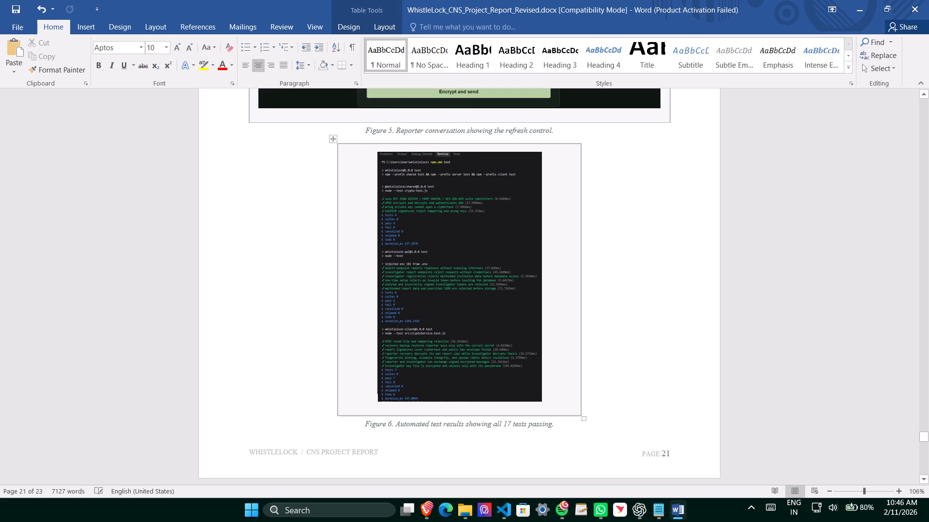
{"action": "left_click", "coordinate": [796, 359]}
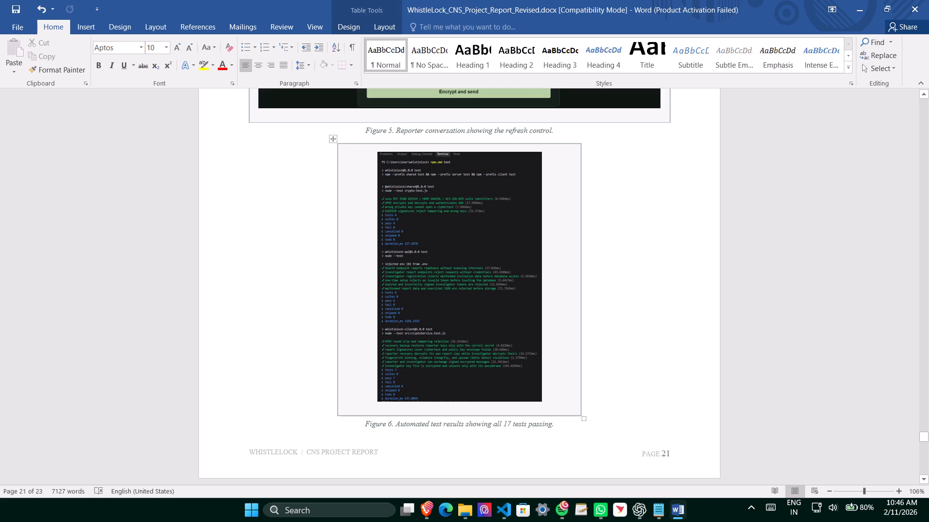
Remove the blank page between Figure 6 and section 16 "Conclusion and references".
{"action": "scroll", "coordinate": [496, 214], "scroll_direction": "up", "scroll_amount": 7, "text": "ctrl"}
{"action": "scroll", "coordinate": [496, 214], "scroll_direction": "down", "scroll_amount": 1}
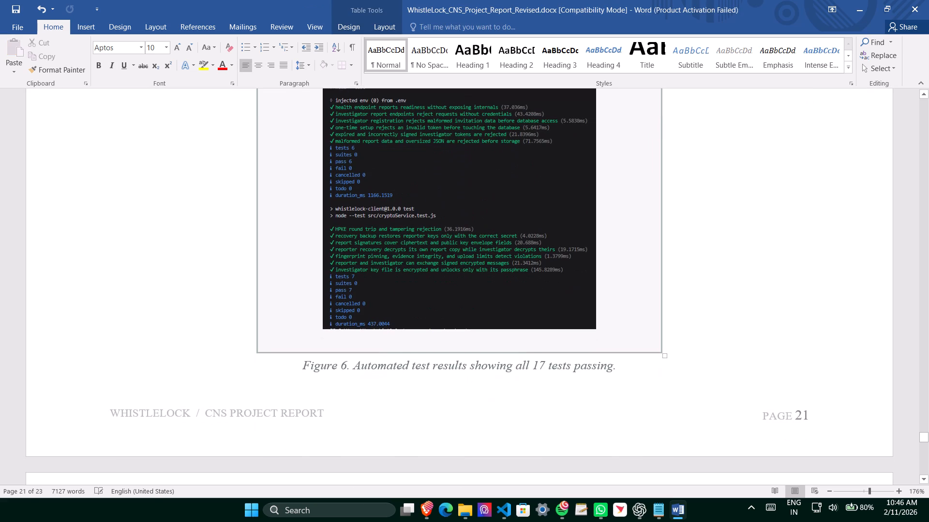
{"action": "scroll", "coordinate": [496, 214], "scroll_direction": "down", "scroll_amount": 6, "text": "ctrl"}
{"action": "scroll", "coordinate": [496, 214], "scroll_direction": "down", "scroll_amount": 6}
{"action": "left_click", "coordinate": [496, 214]}
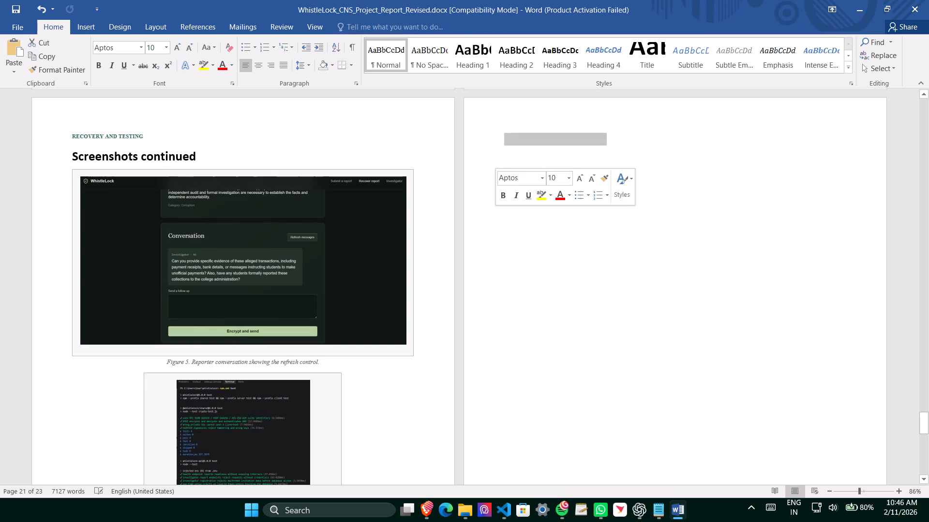
{"action": "scroll", "coordinate": [496, 214], "scroll_direction": "up", "scroll_amount": 1, "text": "ctrl"}
{"action": "left_click", "coordinate": [496, 214]}
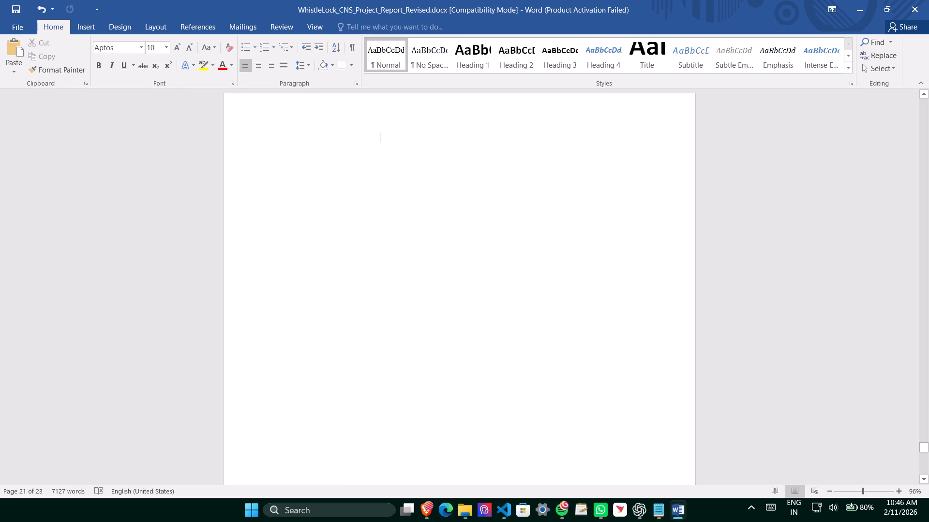
{"action": "key", "text": "BackSpace"}
{"action": "key", "text": "Delete"}
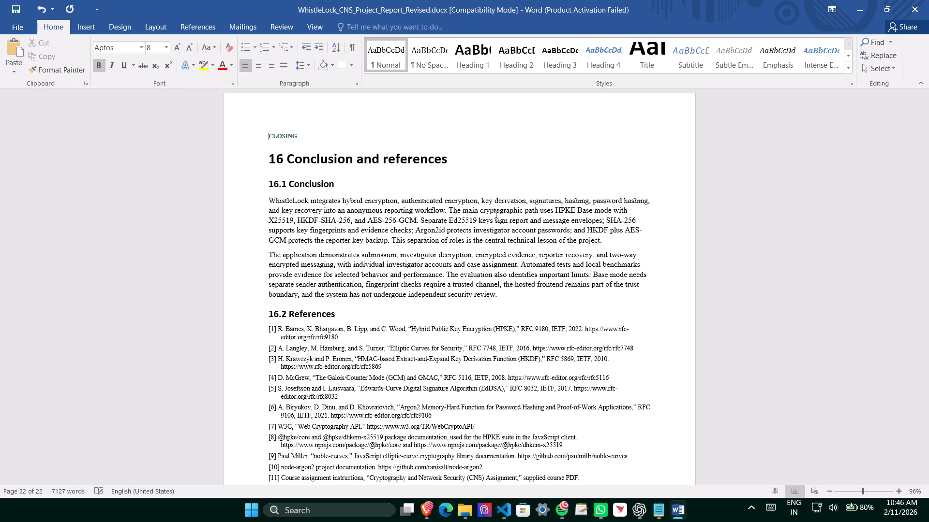
Increase the font size by one step for all text from heading 16.1 Conclusion through reference [12].
{"action": "scroll", "coordinate": [496, 214], "scroll_direction": "down", "scroll_amount": 7}
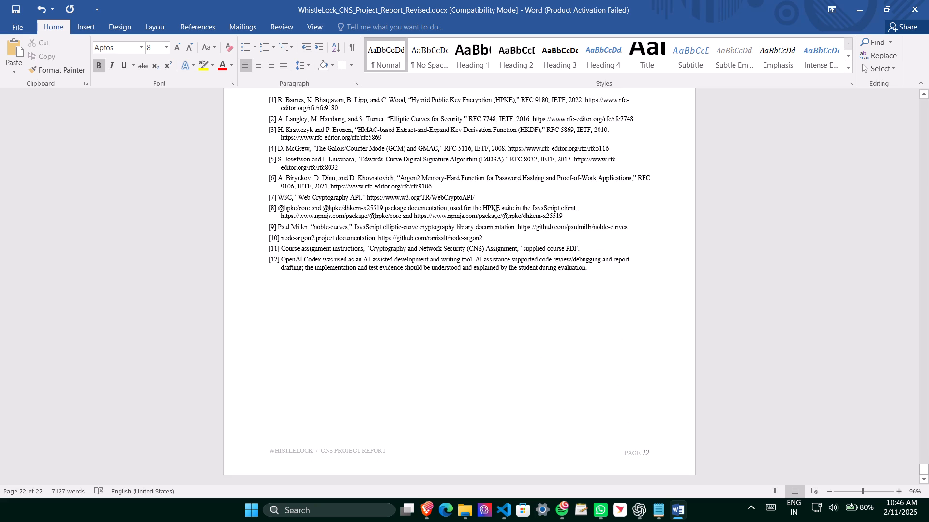
{"action": "scroll", "coordinate": [496, 214], "scroll_direction": "up", "scroll_amount": 4}
{"action": "scroll", "coordinate": [496, 214], "scroll_direction": "down", "scroll_amount": 2}
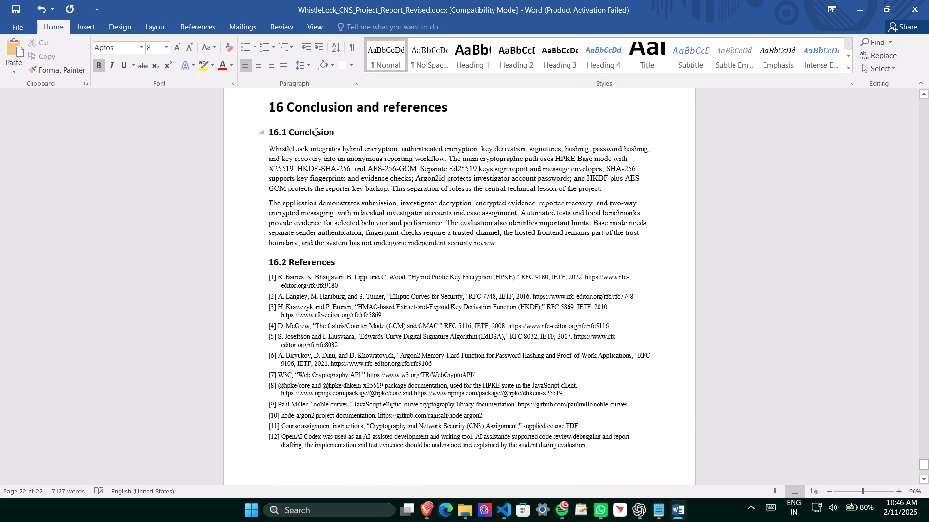
{"action": "left_click_drag", "start_coordinate": [268, 132], "coordinate": [351, 374]}
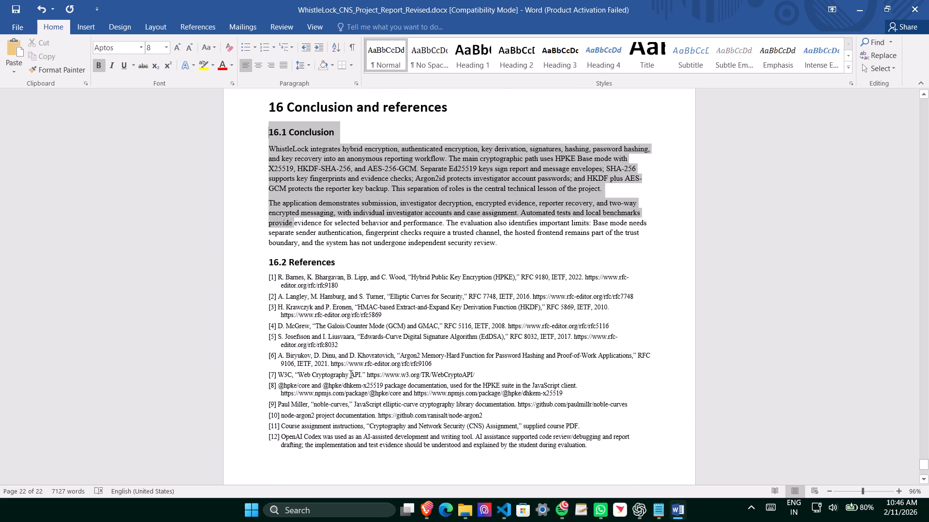
{"action": "left_click_drag", "start_coordinate": [351, 374], "coordinate": [608, 464]}
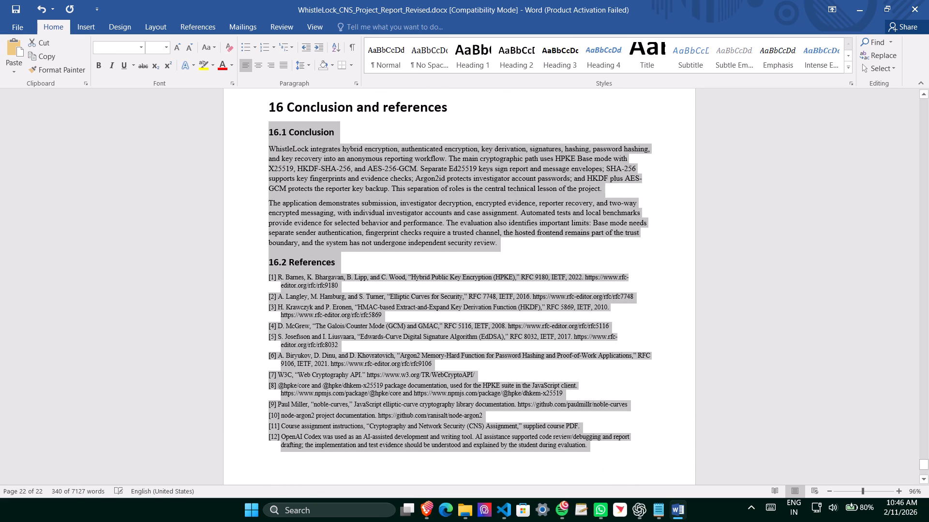
{"action": "key", "text": "ctrl+shift+period"}
{"action": "left_click", "coordinate": [608, 464]}
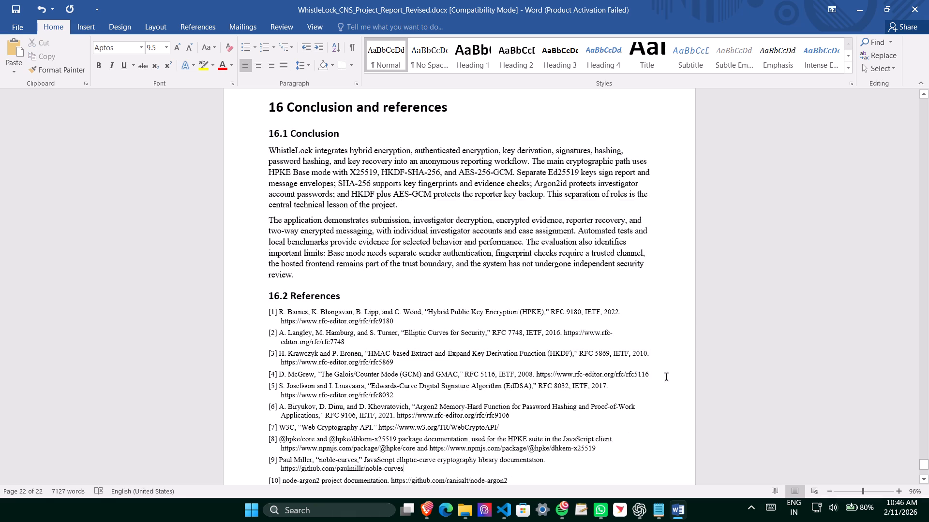
Review the report's layout from section 16 back through the section 15 screenshots to the section 13 performance benchmark table.
{"action": "scroll", "coordinate": [666, 377], "scroll_direction": "up", "scroll_amount": 1}
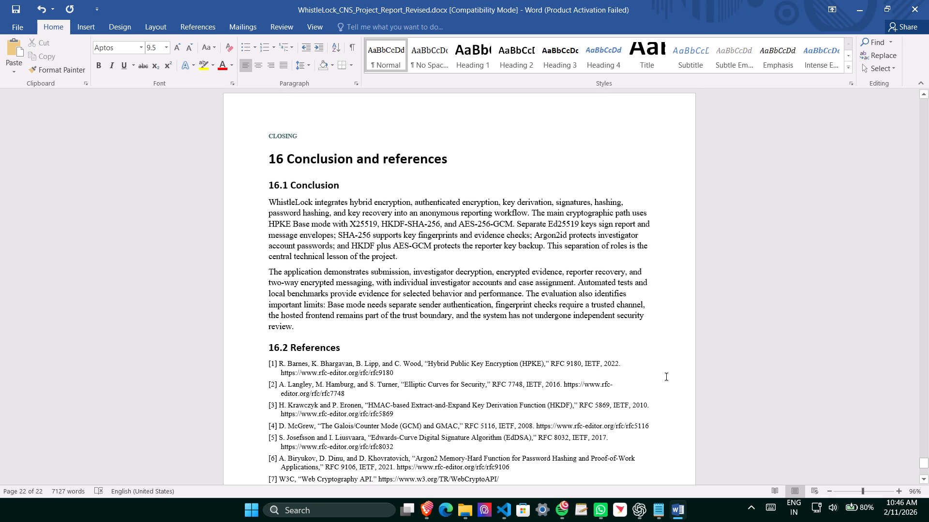
{"action": "scroll", "coordinate": [666, 377], "scroll_direction": "down", "scroll_amount": 1}
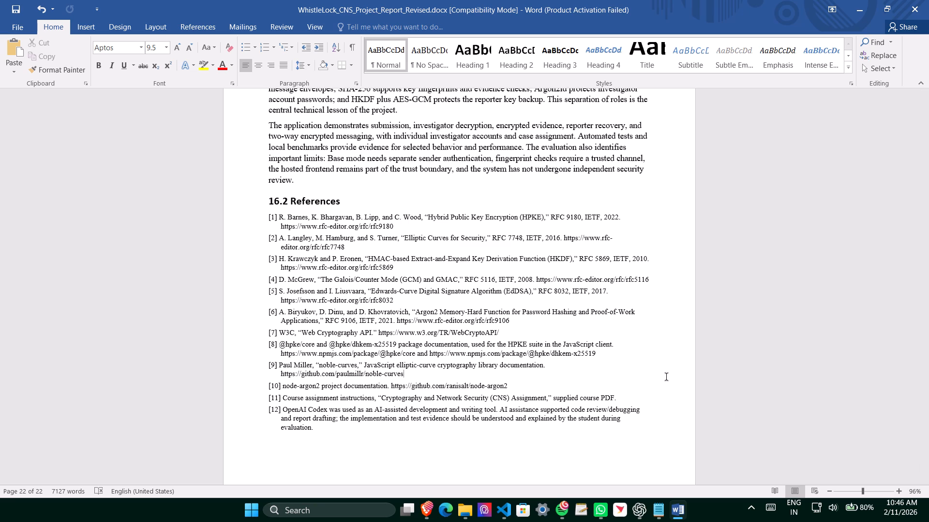
{"action": "scroll", "coordinate": [666, 377], "scroll_direction": "up", "scroll_amount": 4}
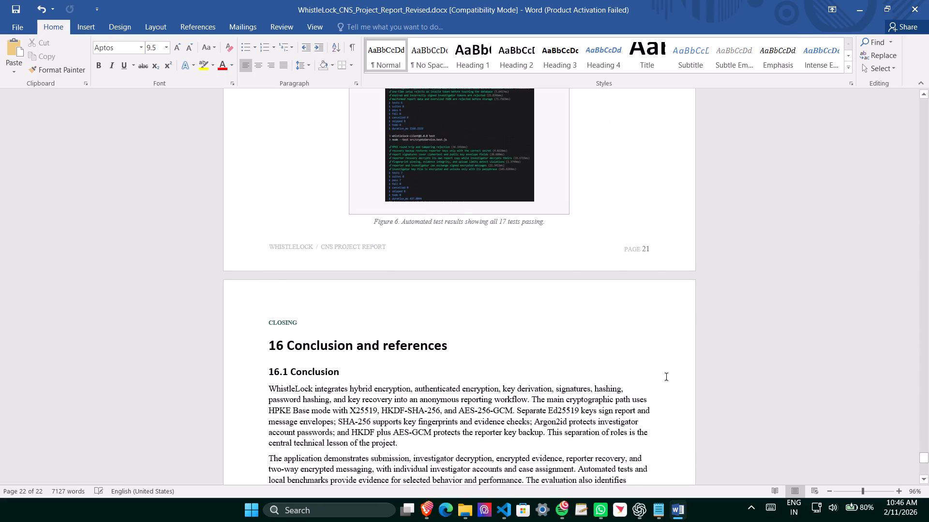
{"action": "scroll", "coordinate": [666, 377], "scroll_direction": "up", "scroll_amount": 9}
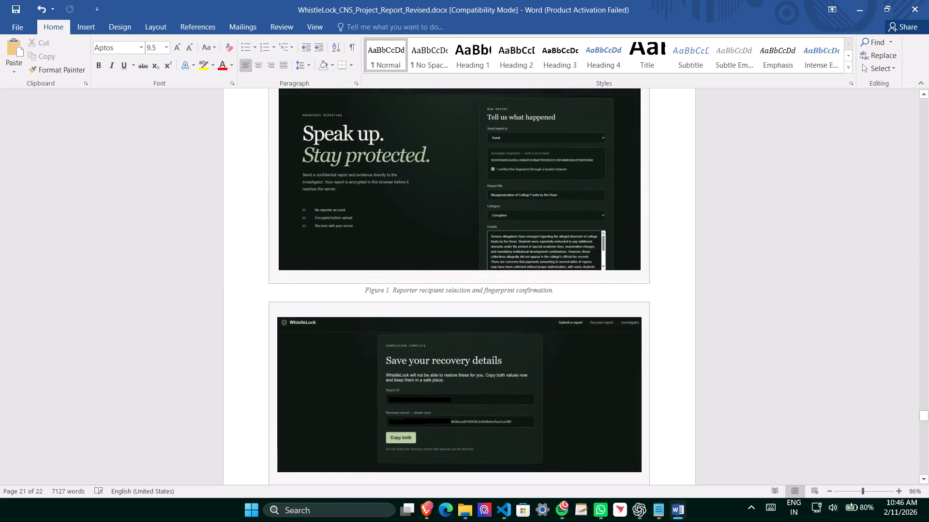
{"action": "scroll", "coordinate": [666, 377], "scroll_direction": "up", "scroll_amount": 7}
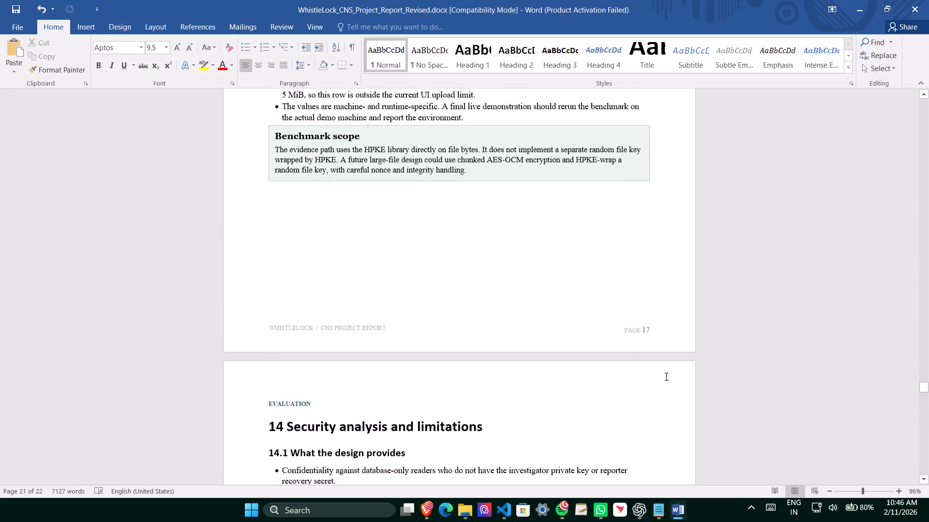
{"action": "scroll", "coordinate": [666, 377], "scroll_direction": "up", "scroll_amount": 3}
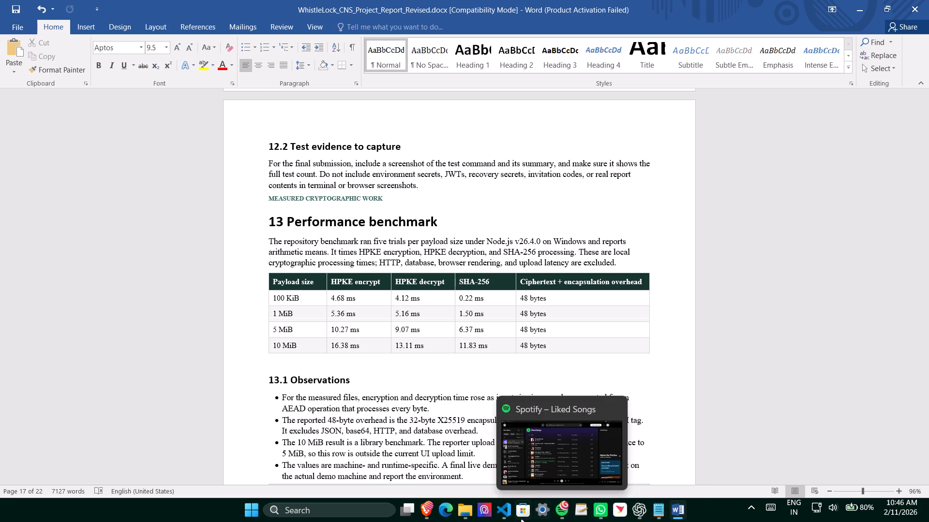
In the VS Code whistlelock window, zoom in two levels and shrink the terminal panel to a short strip below the editor.
{"action": "left_click", "coordinate": [509, 513]}
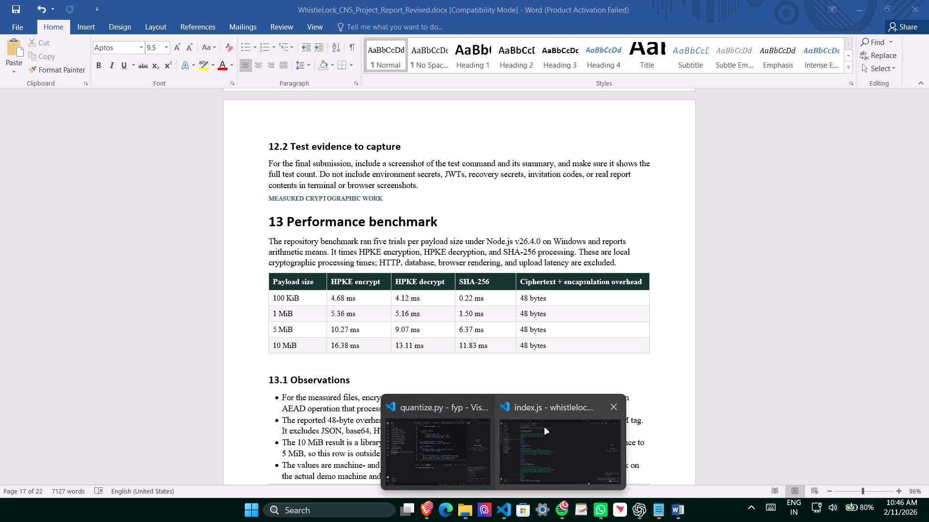
{"action": "left_click", "coordinate": [545, 430]}
{"action": "key", "text": "ctrl+equal"}
{"action": "key", "text": "ctrl+equal"}
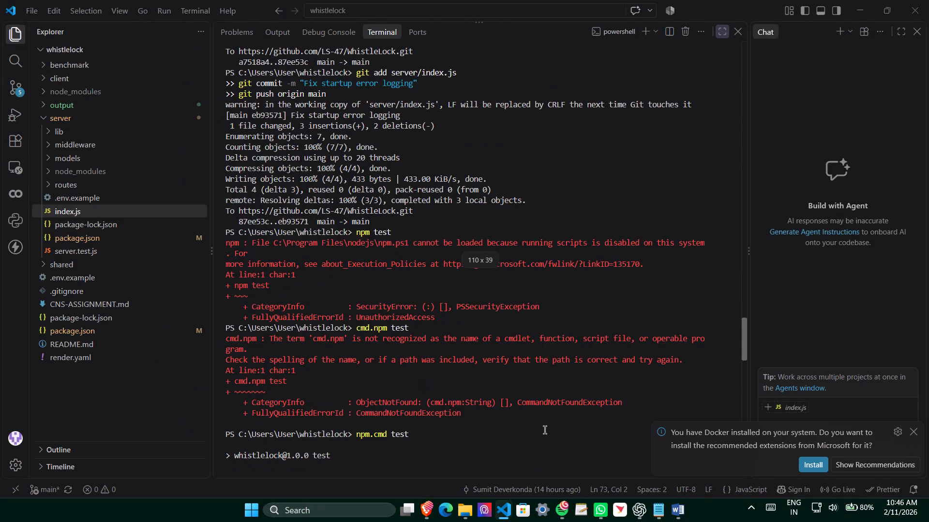
{"action": "key", "text": "ctrl+minus"}
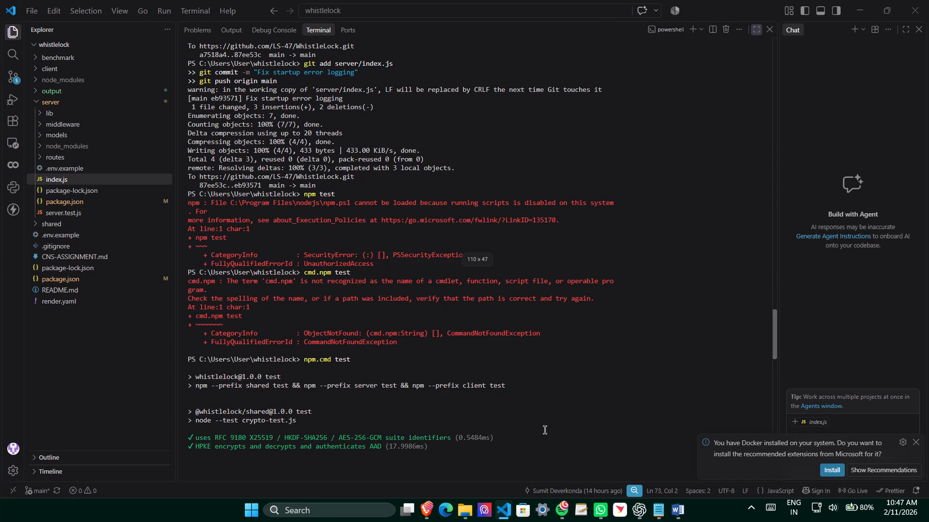
{"action": "key", "text": "ctrl+equal"}
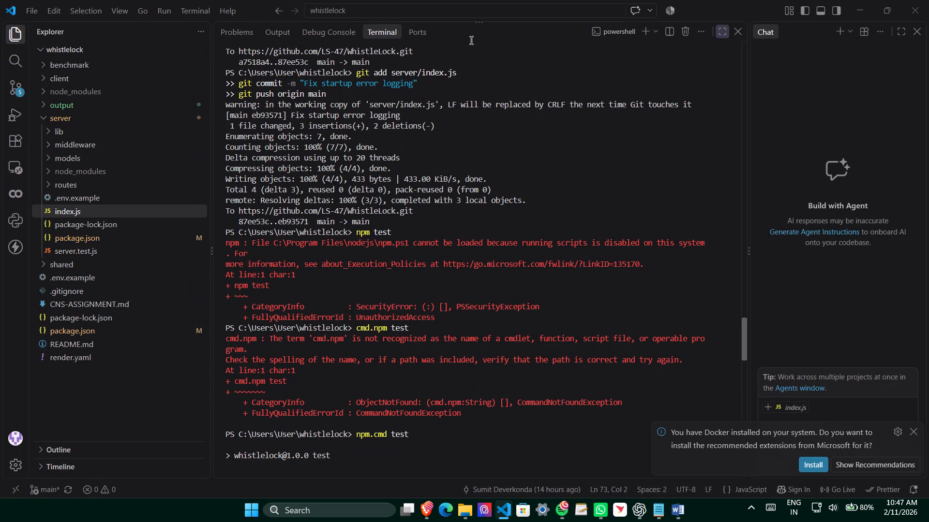
{"action": "left_click_drag", "start_coordinate": [480, 22], "coordinate": [484, 267]}
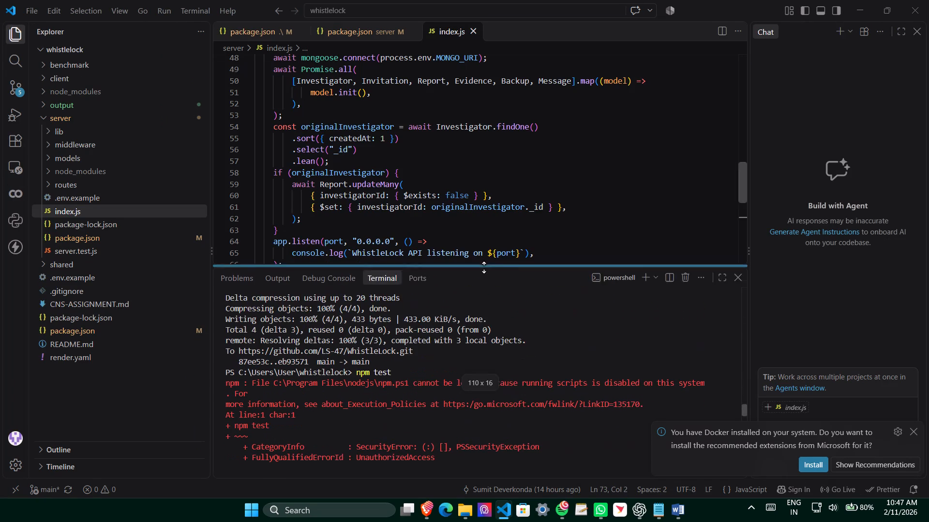
{"action": "left_click_drag", "start_coordinate": [484, 267], "coordinate": [496, 344]}
{"action": "scroll", "coordinate": [445, 404], "scroll_direction": "down", "scroll_amount": 5}
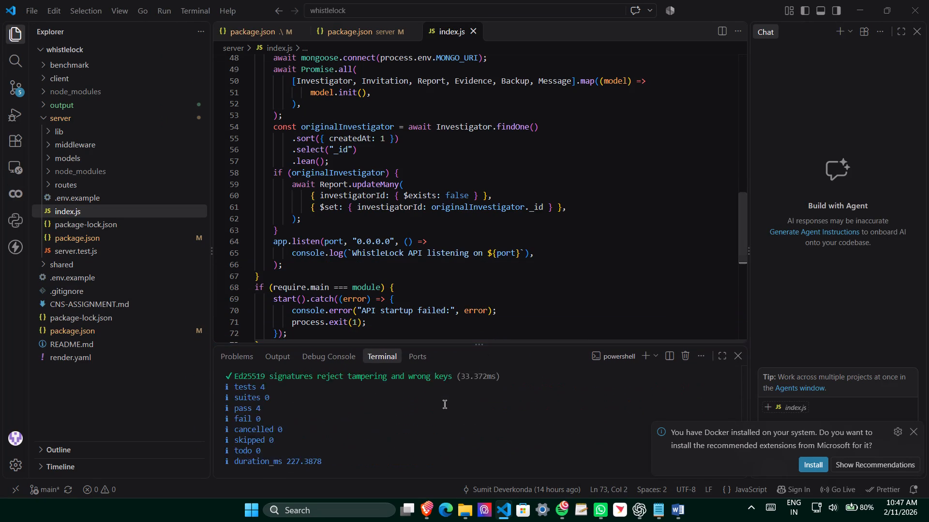